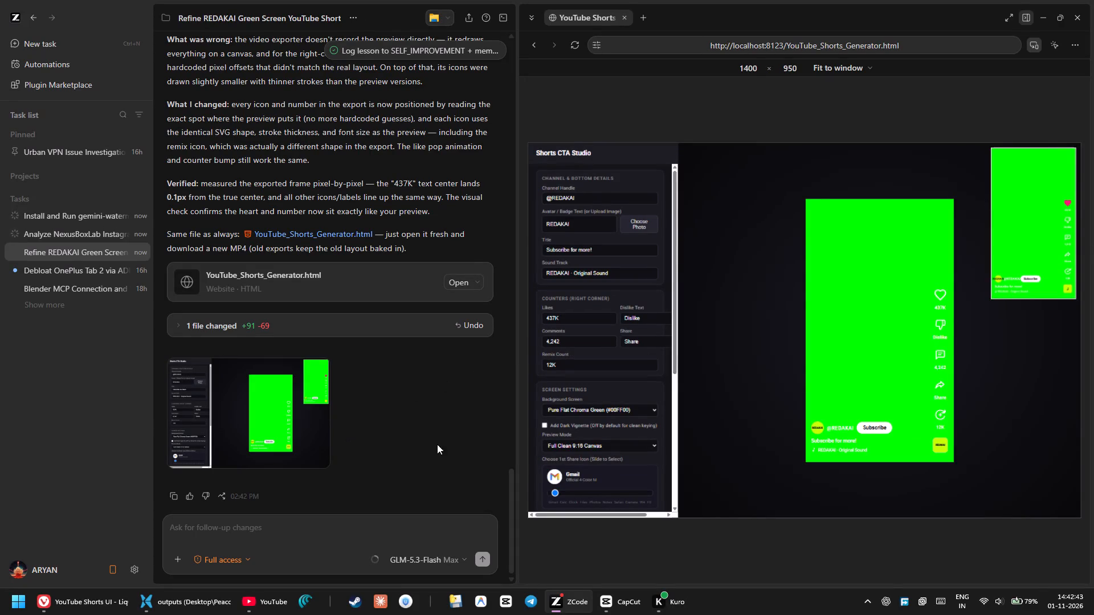
Open YouTube_Shorts_Generator.html from the desktop in the Vivaldi browser.
left_click(1093, 614)
double_click(195, 429)
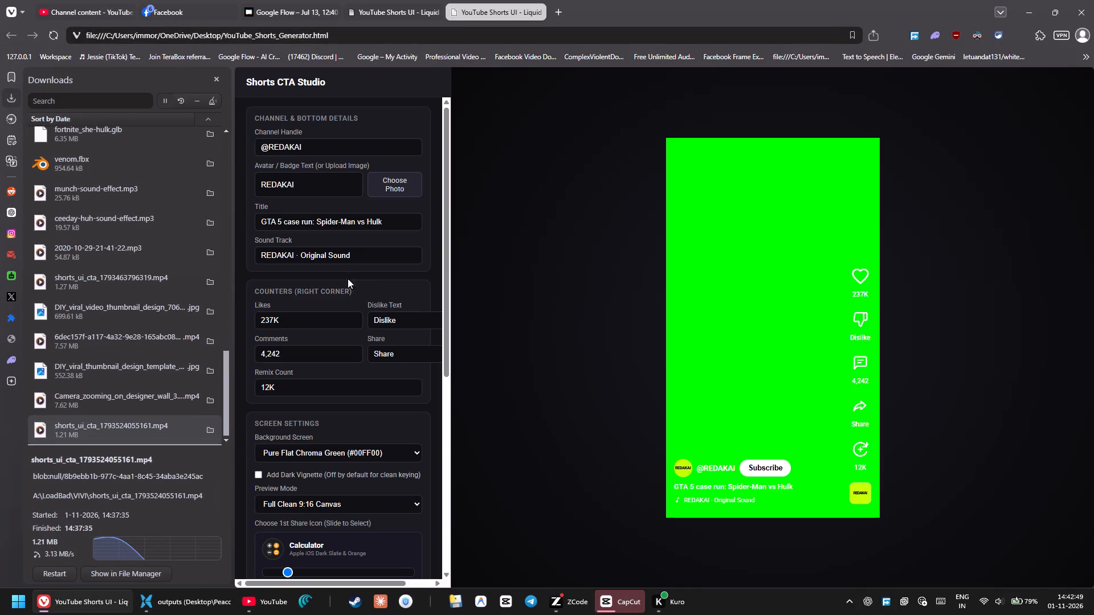
Replace the word "case" with "Kiss" in the title, giving "GTA 5 Kiss run: Spider-Man vs Hulk".
left_click_drag(299, 221, 285, 218)
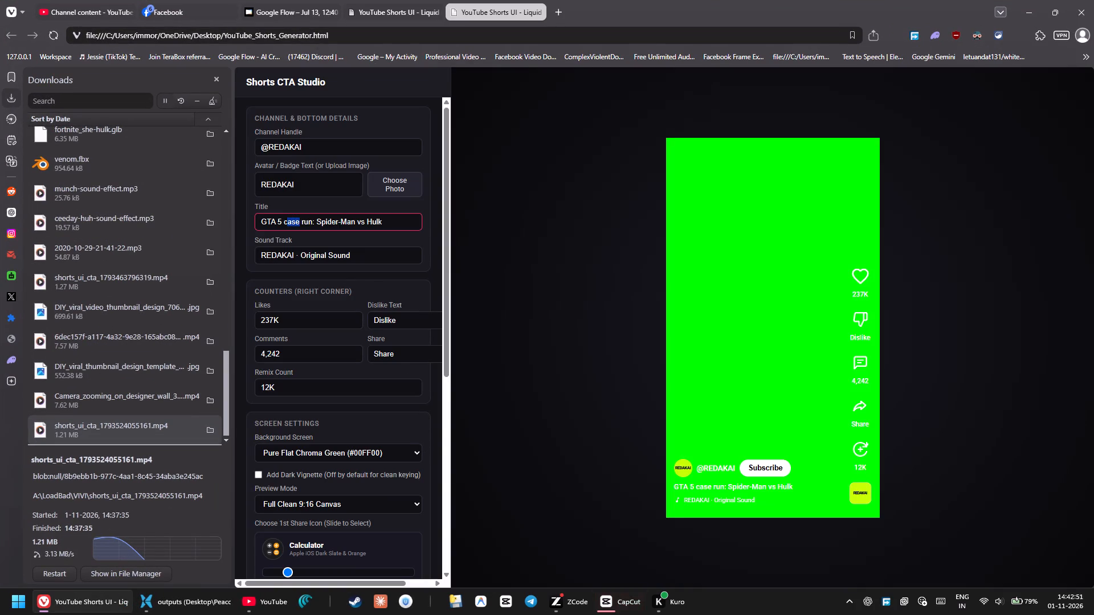
left_click_drag(285, 218, 284, 218)
type("Kiss")
Download the Shorts interface animation as a 1080x1920 pure green MP4.
scroll(352, 423, "down", 2)
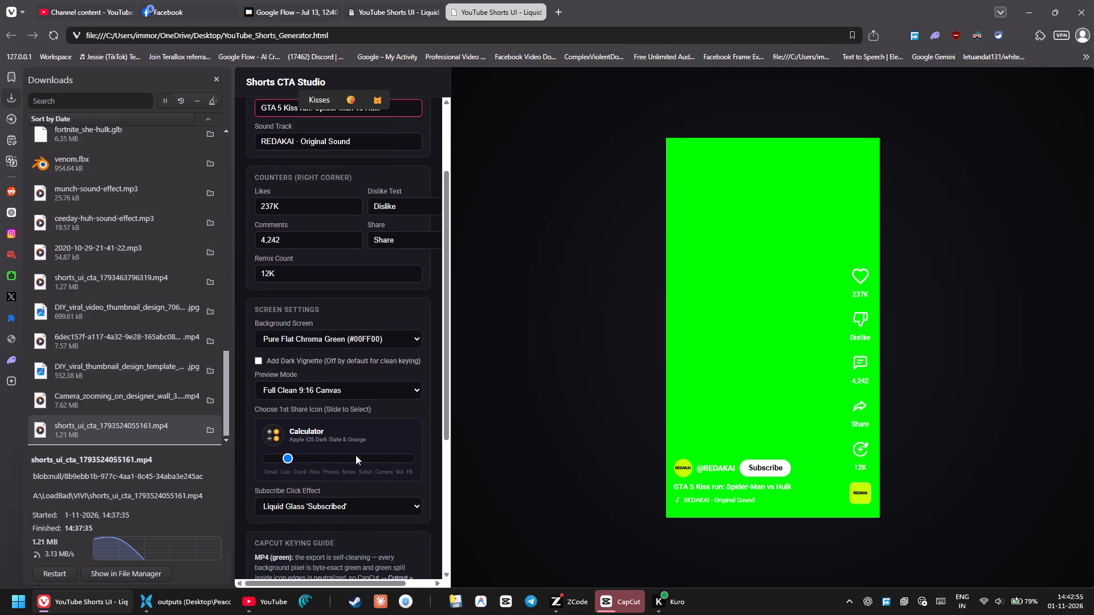
scroll(355, 478, "down", 6)
left_click(348, 486)
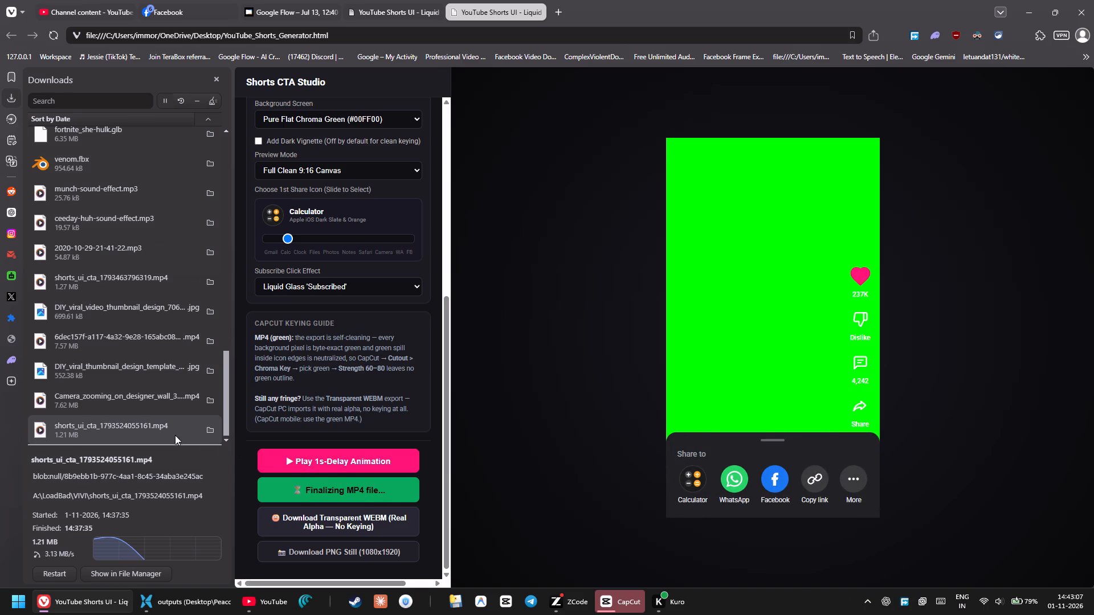
Bring the newly downloaded MP4 into the CapCut timeline, replacing the old green-screen clip directly after the REDAKAI logo clip.
left_click_drag(104, 424, 668, 611)
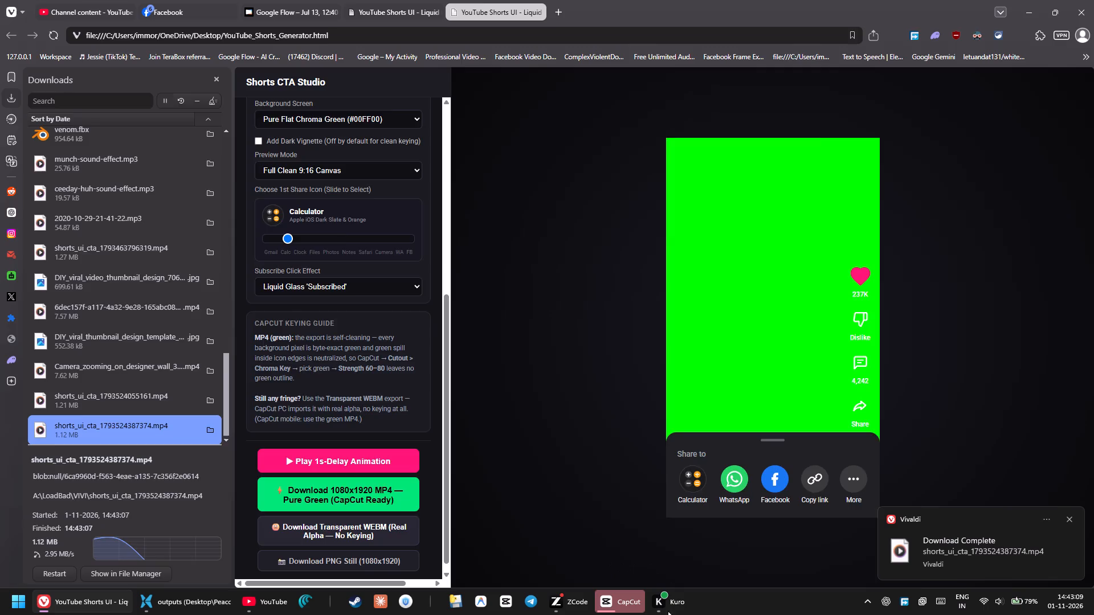
left_click_drag(668, 611, 471, 399)
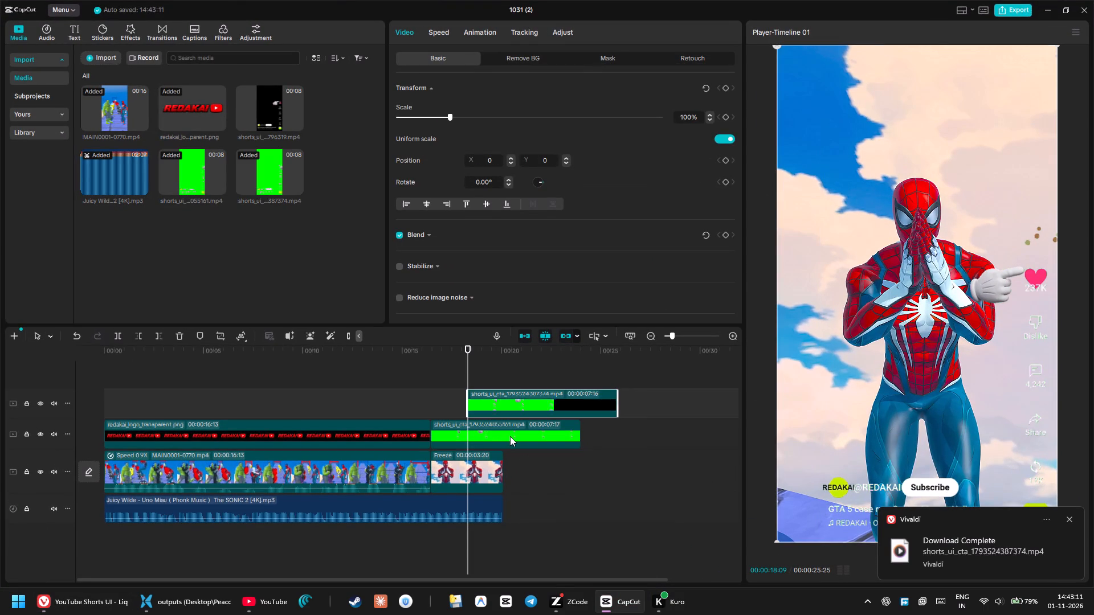
left_click(510, 436)
key("Delete")
left_click_drag(530, 399, 489, 434)
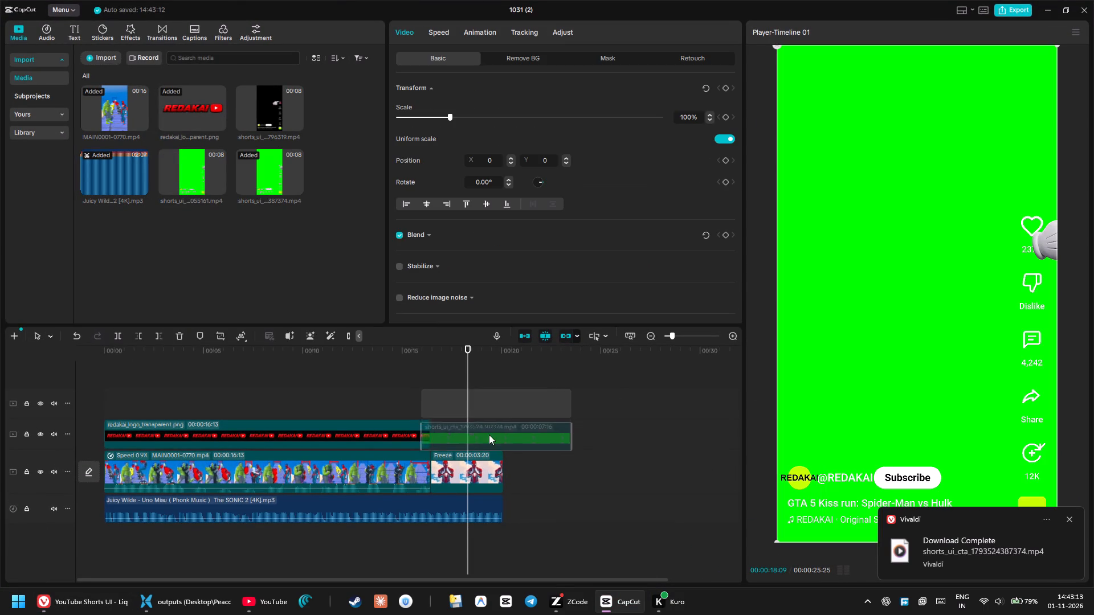
left_click_drag(489, 434, 491, 435)
Apply a chroma key to the new overlay clip, picking its green background as the key color.
left_click_drag(465, 347, 452, 344)
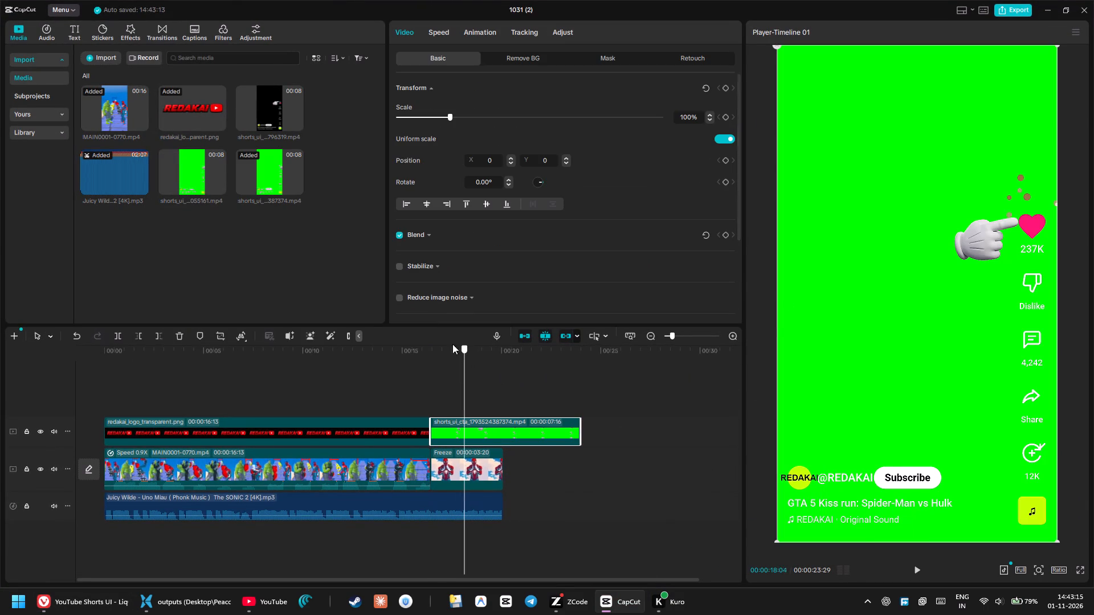
left_click_drag(452, 344, 436, 341)
left_click(512, 55)
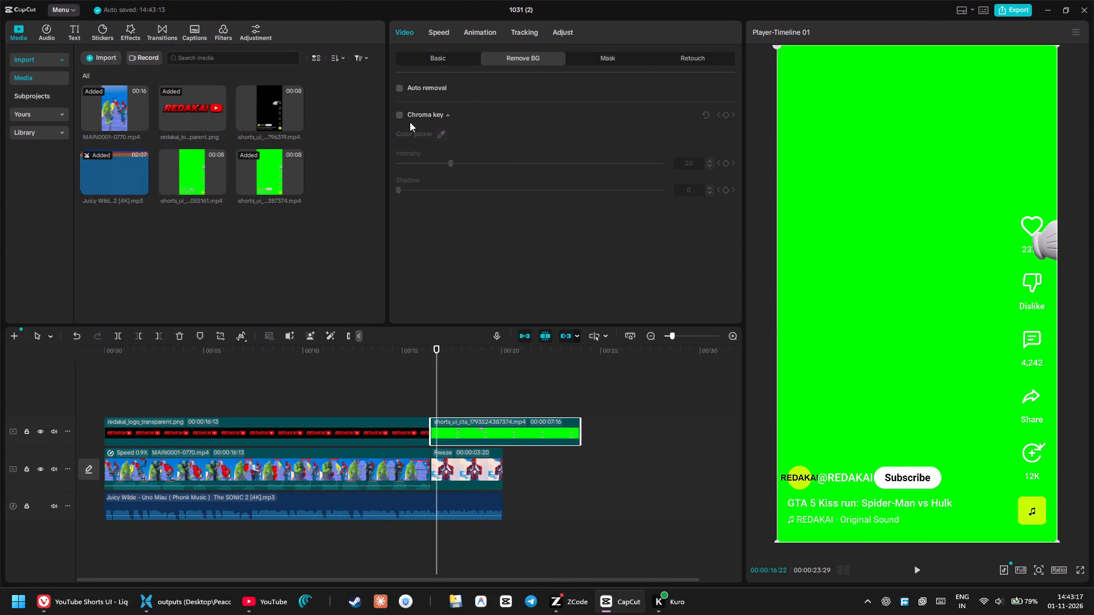
left_click(399, 116)
left_click(886, 294)
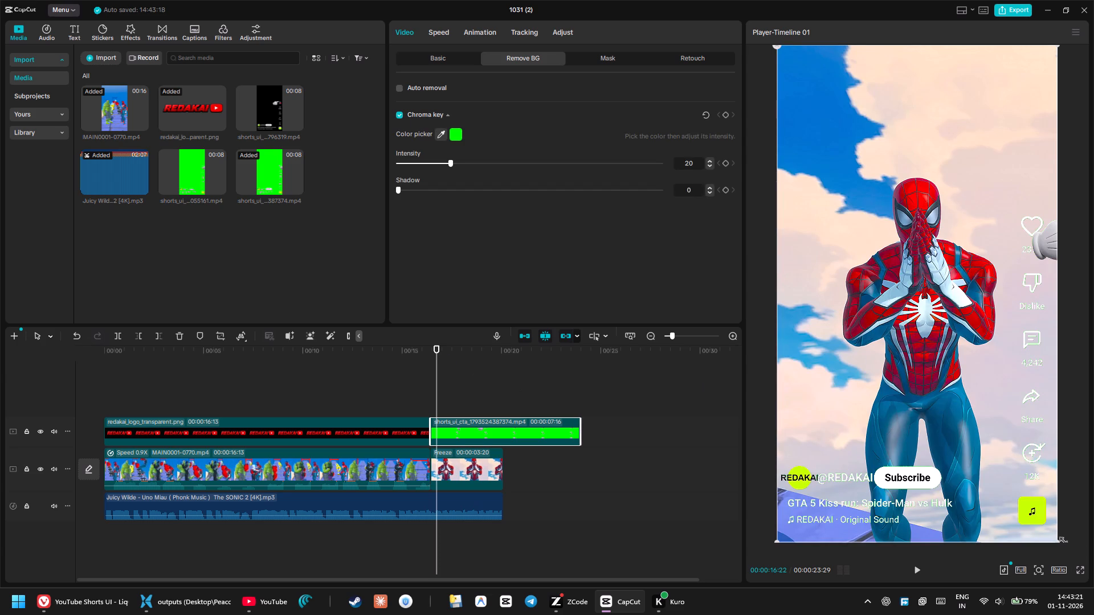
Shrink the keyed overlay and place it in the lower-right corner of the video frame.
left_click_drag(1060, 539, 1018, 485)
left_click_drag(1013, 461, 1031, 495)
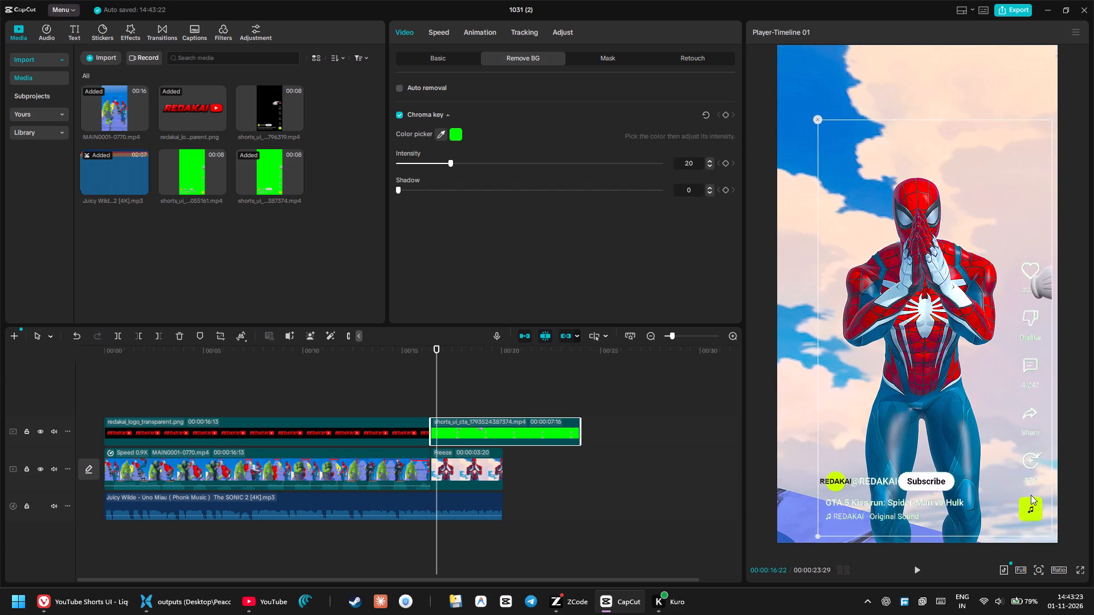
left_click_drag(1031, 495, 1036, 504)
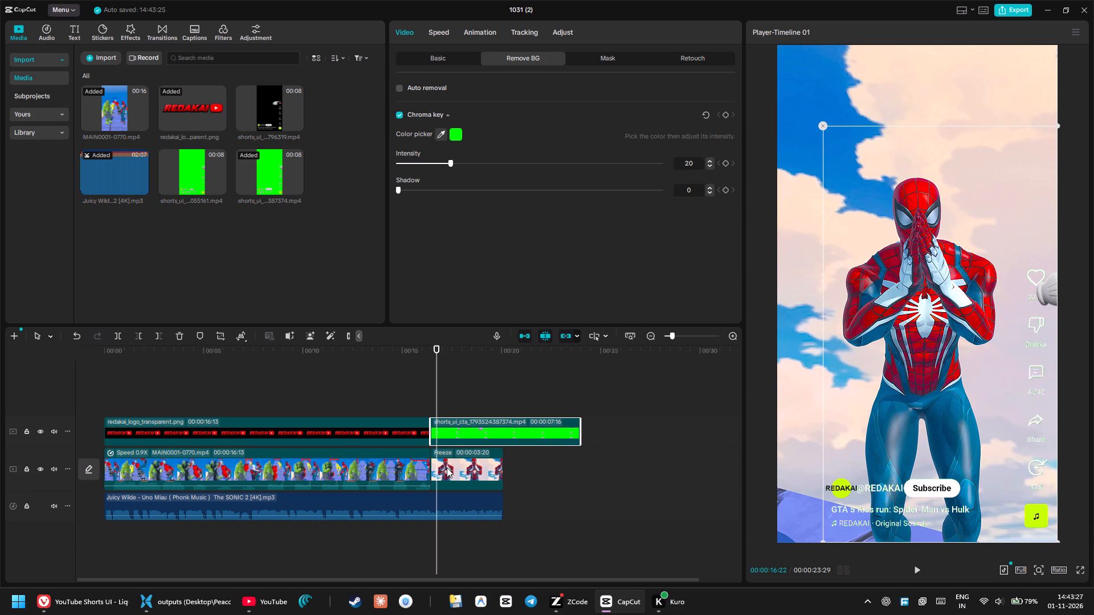
Trim the overlay clip's start to 00:00:17:18 and move the clip back against the end of the logo clip.
left_click(447, 468)
left_click_drag(435, 347, 449, 355)
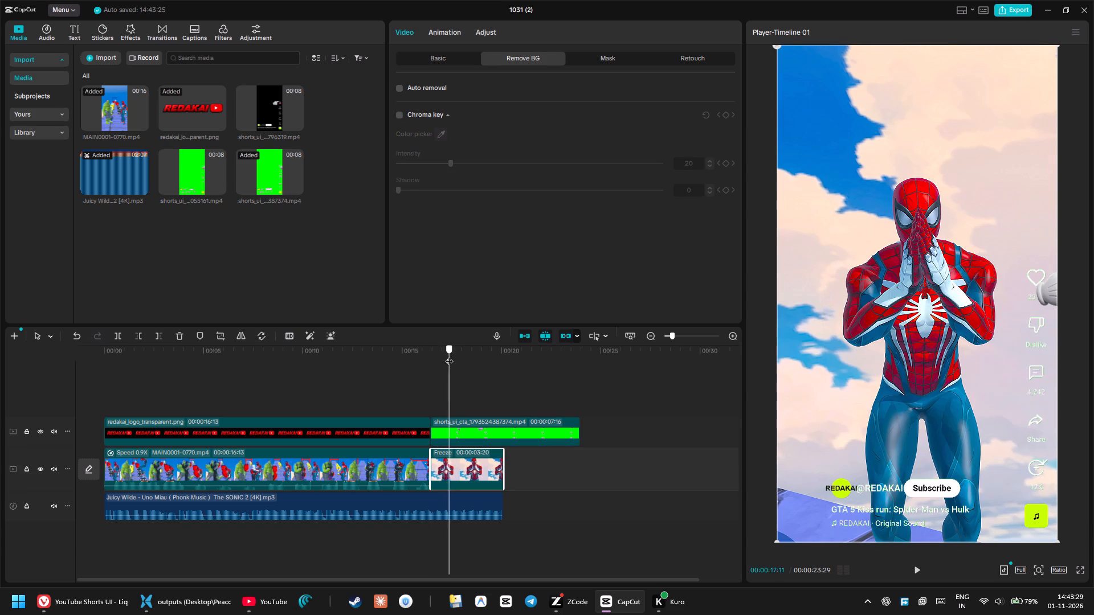
left_click_drag(449, 355, 454, 358)
left_click(442, 429)
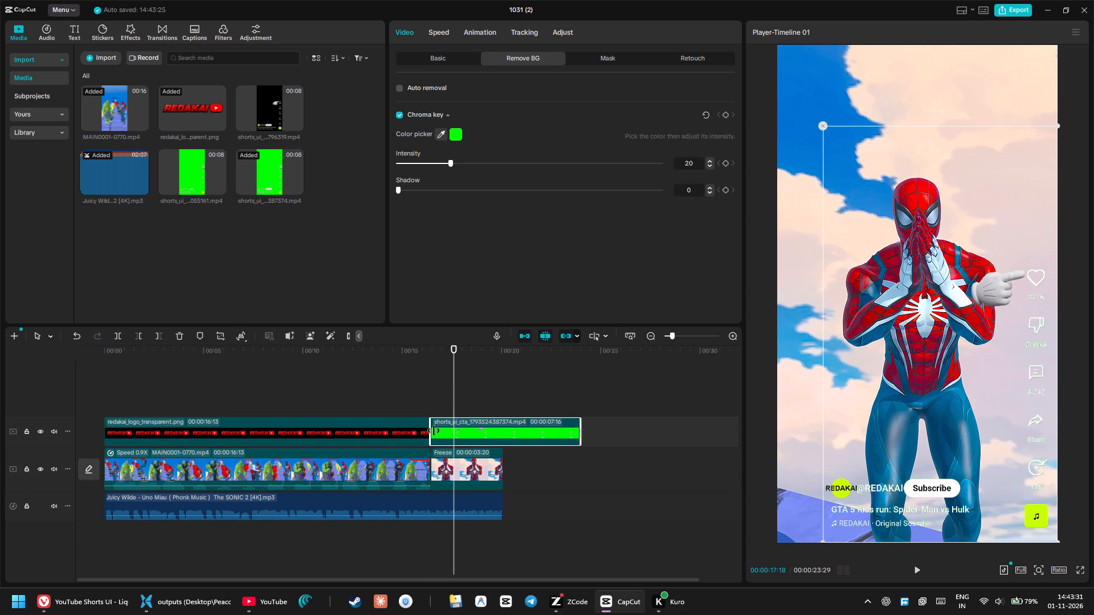
left_click_drag(432, 430, 454, 437)
left_click_drag(468, 436, 457, 435)
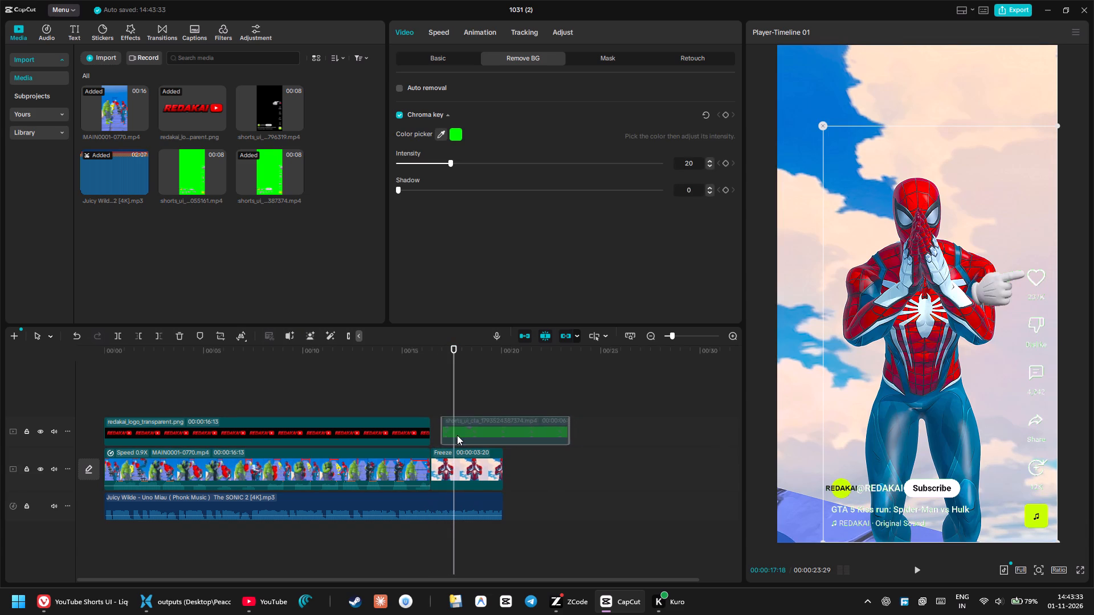
left_click_drag(457, 435, 448, 436)
Play the transition into the freeze frame to check when the overlay's like animation happens.
left_click_drag(461, 352, 418, 348)
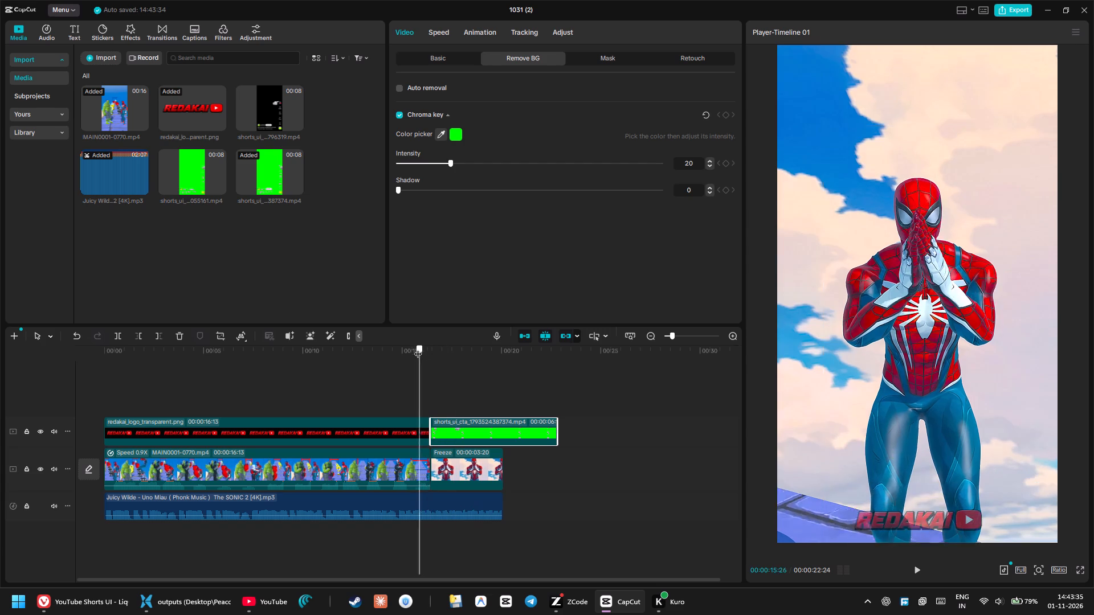
left_click_drag(418, 348, 417, 347)
key("space")
key("space")
key("space")
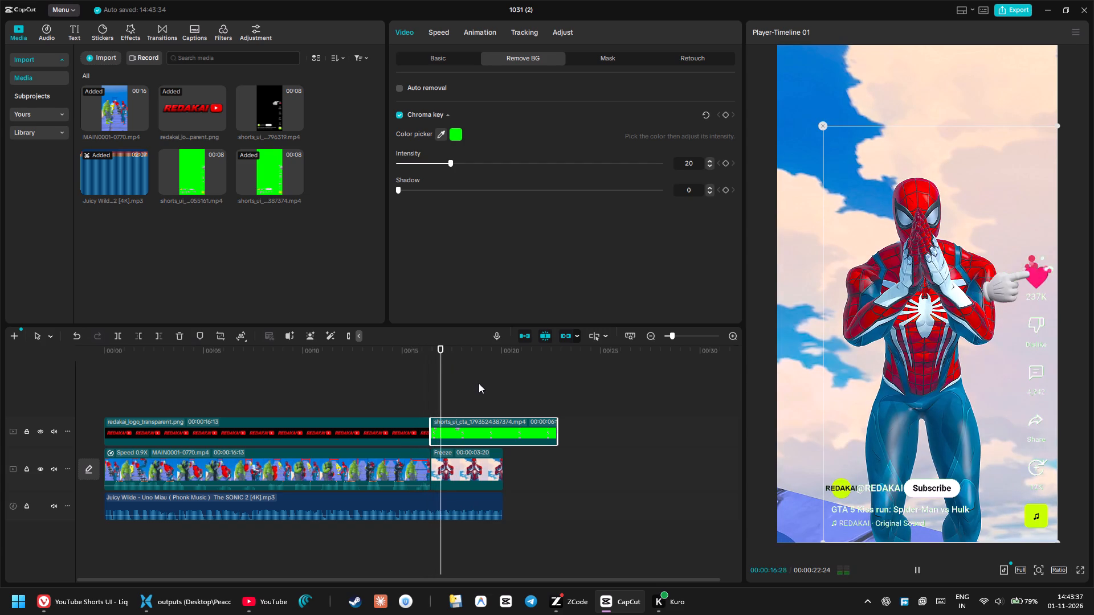
key("space")
left_click(439, 345)
Scale the overlay and the freeze-frame clip together to 140% and shift both toward the left of the video frame.
left_click(456, 466, "ctrl")
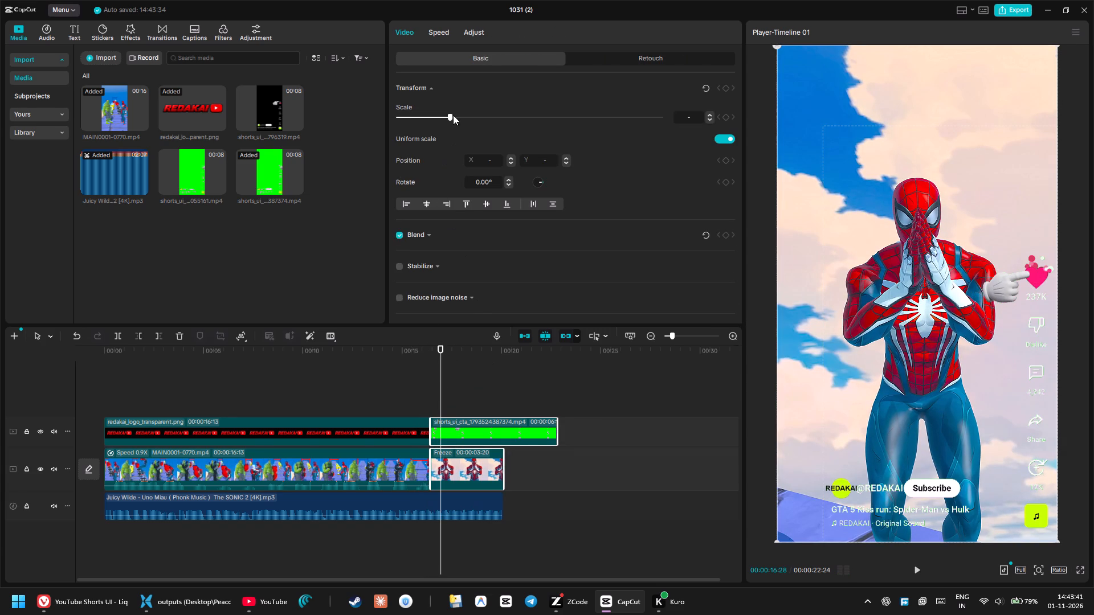
left_click_drag(450, 115, 471, 124)
left_click_drag(989, 411, 958, 405)
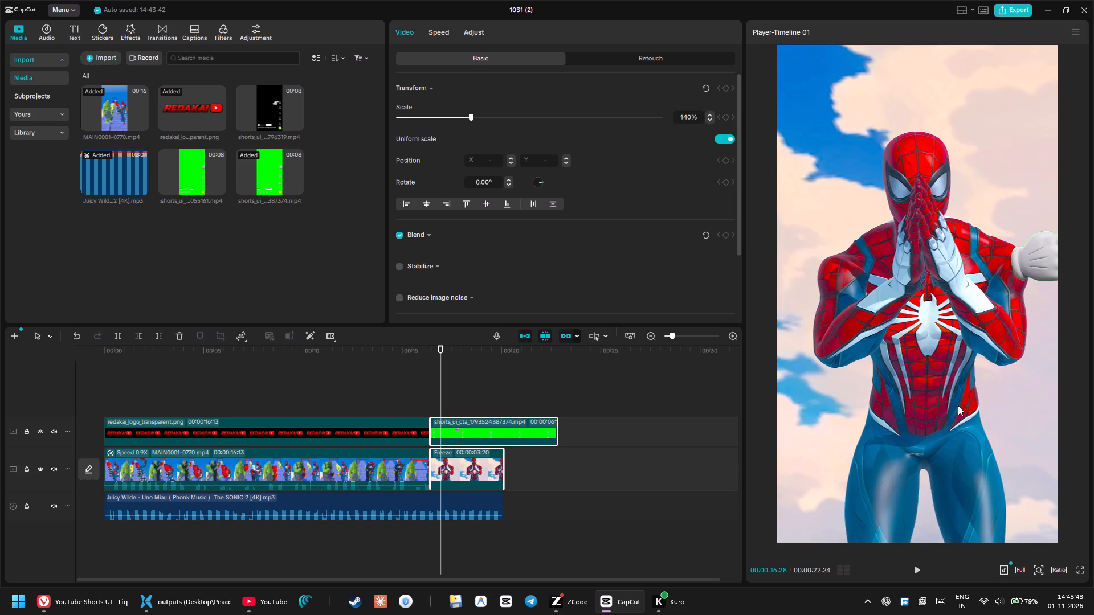
left_click_drag(958, 405, 911, 408)
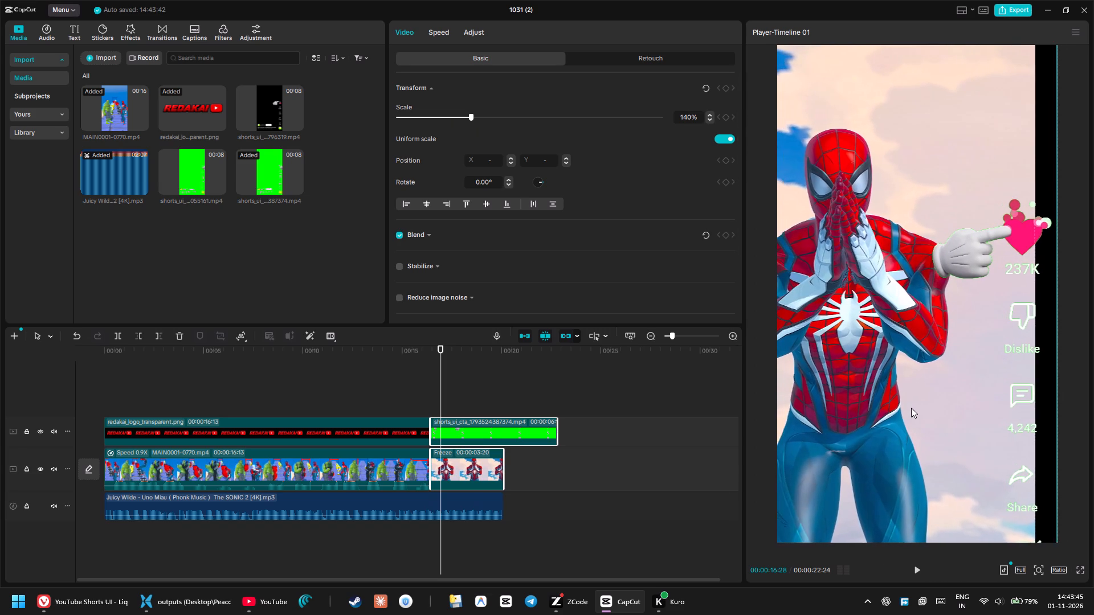
left_click_drag(911, 408, 936, 410)
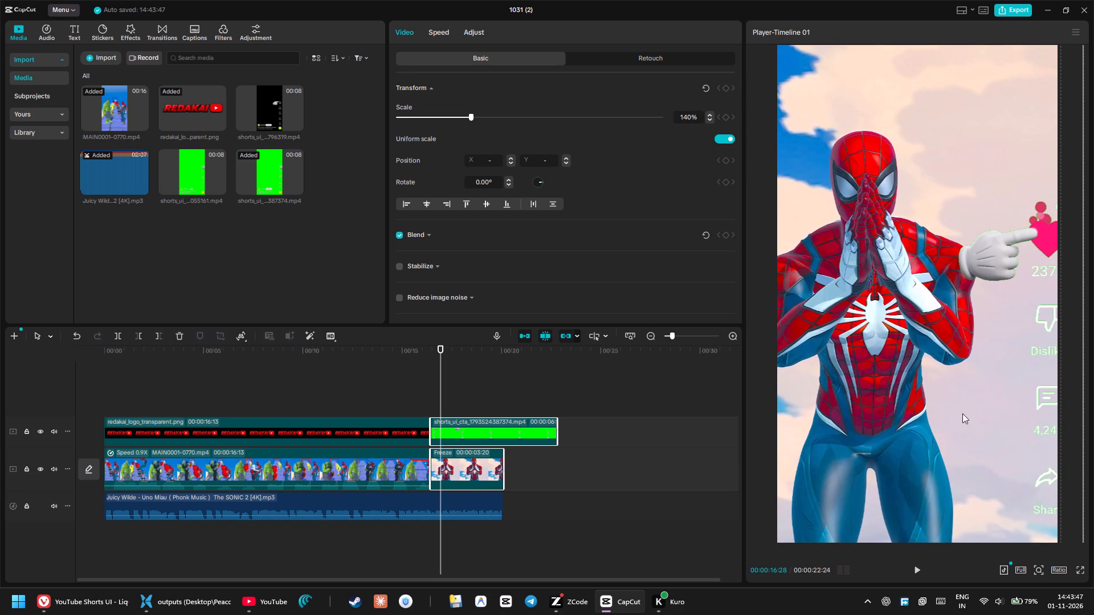
Reposition only the overlay clip to about X -431, Y -769, so its like icon sits beside Spider-Man near the frame's right edge.
left_click(981, 416)
left_click_drag(999, 420, 984, 420)
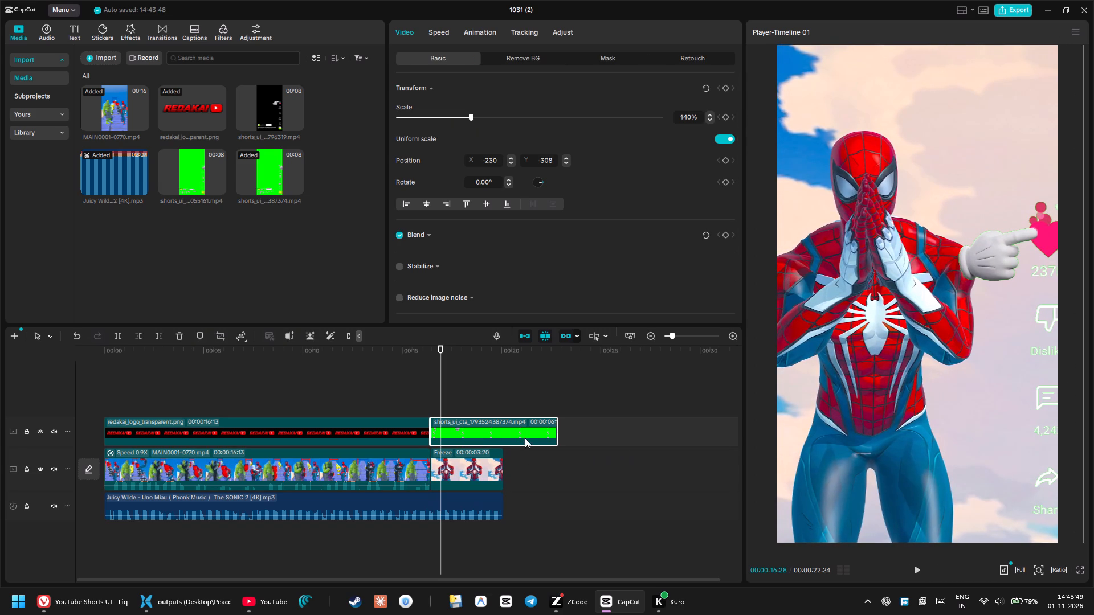
left_click_drag(1002, 432, 978, 430)
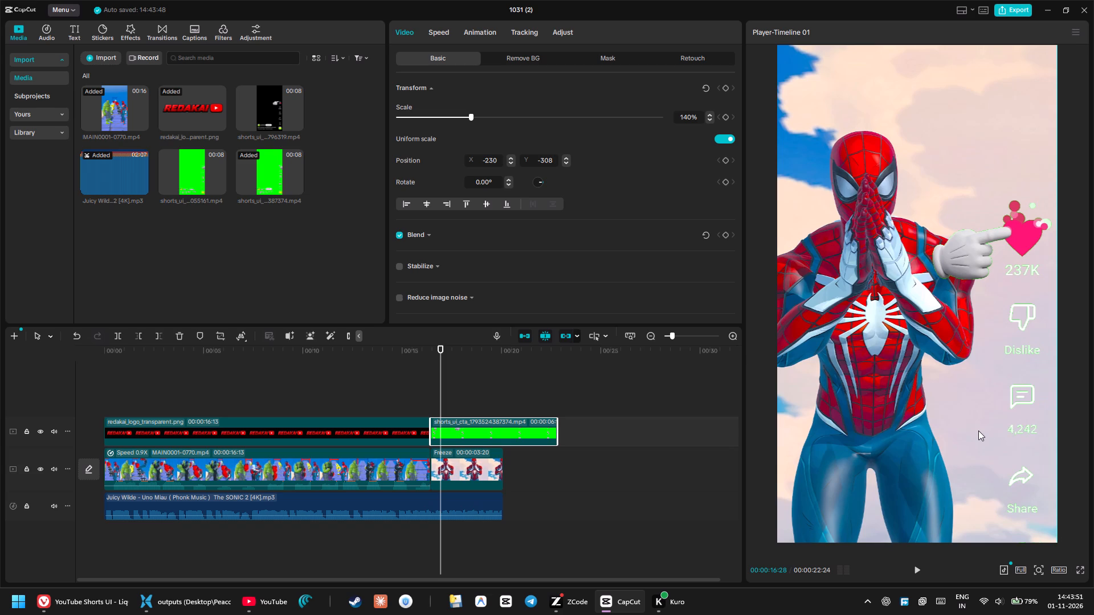
left_click_drag(978, 430, 981, 486)
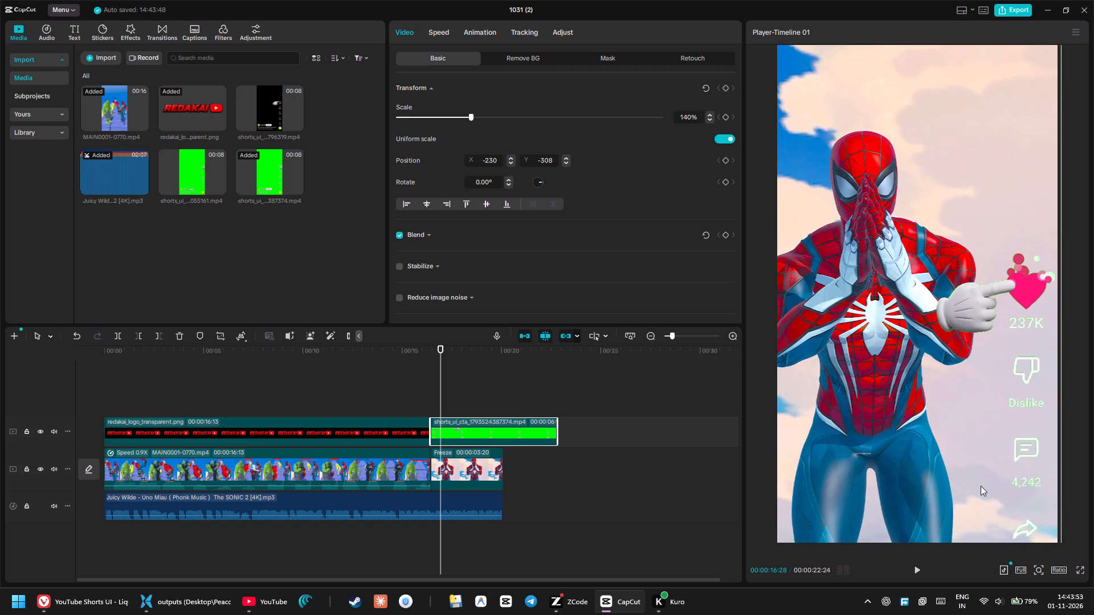
left_click_drag(981, 486, 977, 492)
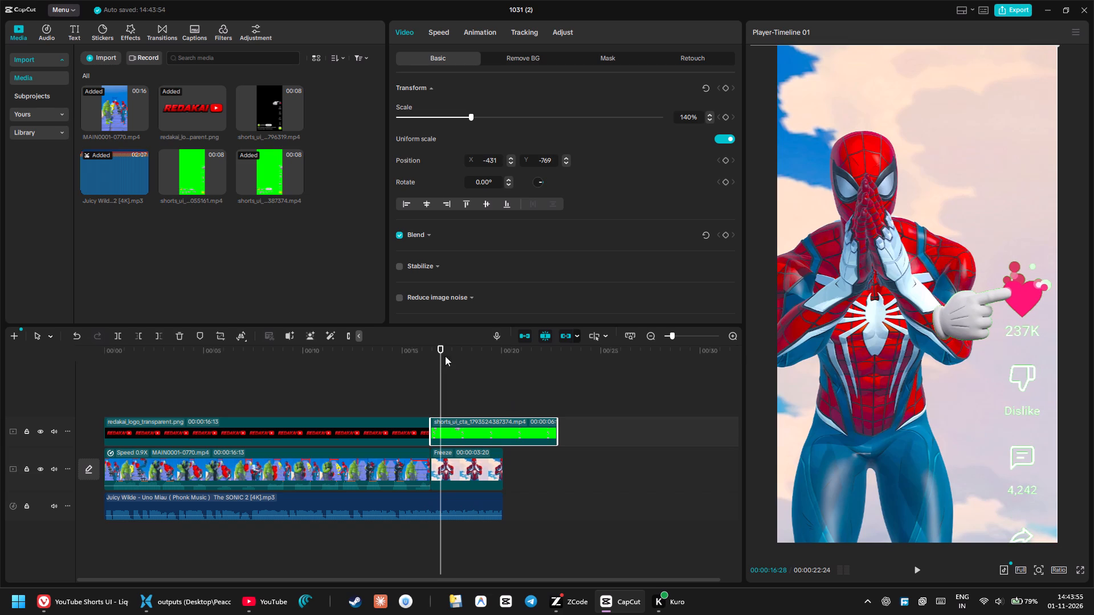
Play the transition from the main clip into the freeze frame several times to review the overlay's timing and placement.
left_click_drag(443, 354, 430, 351)
key("space")
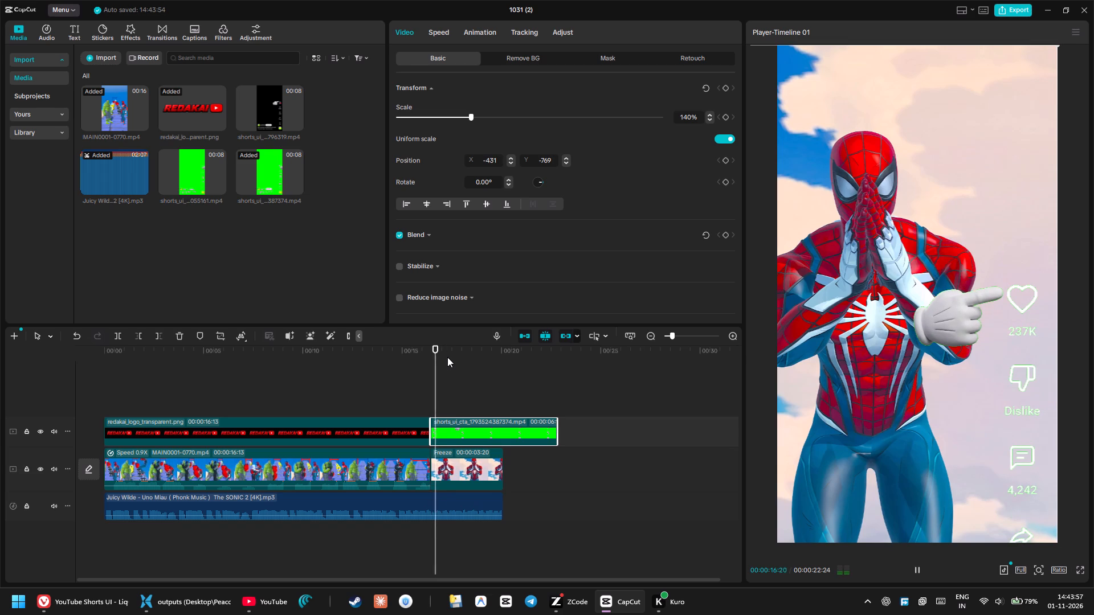
key("space")
left_click_drag(445, 350, 430, 346)
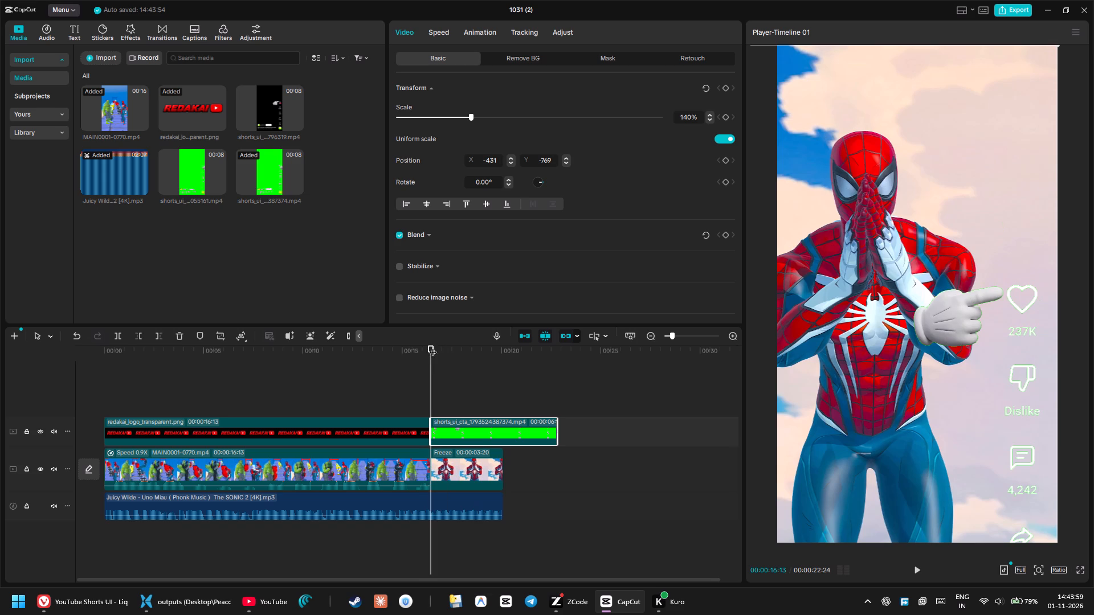
key("space")
key("space")
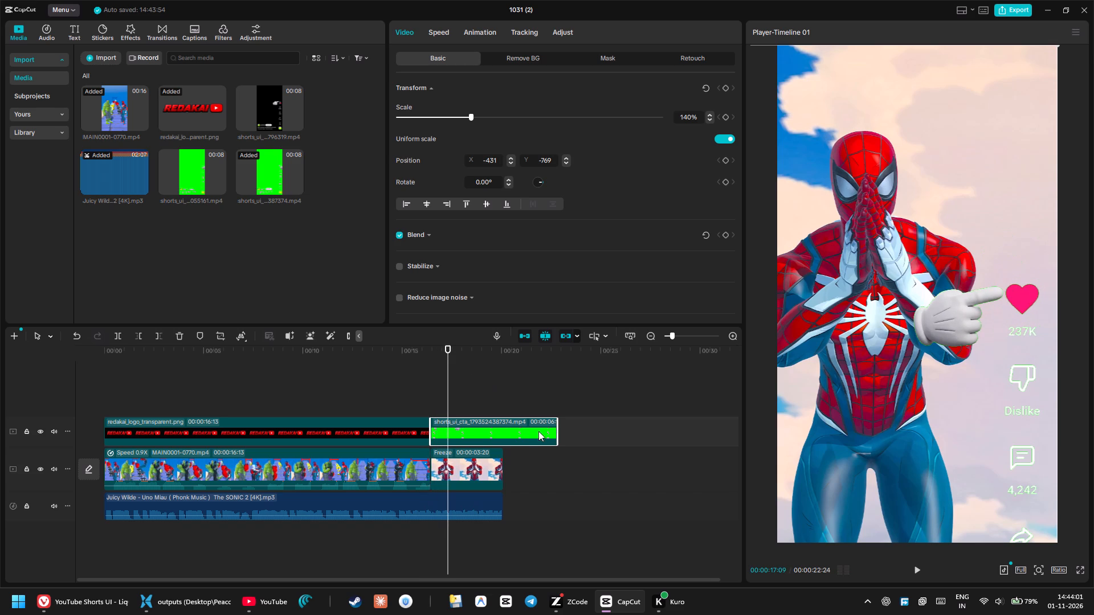
key("space")
key("space")
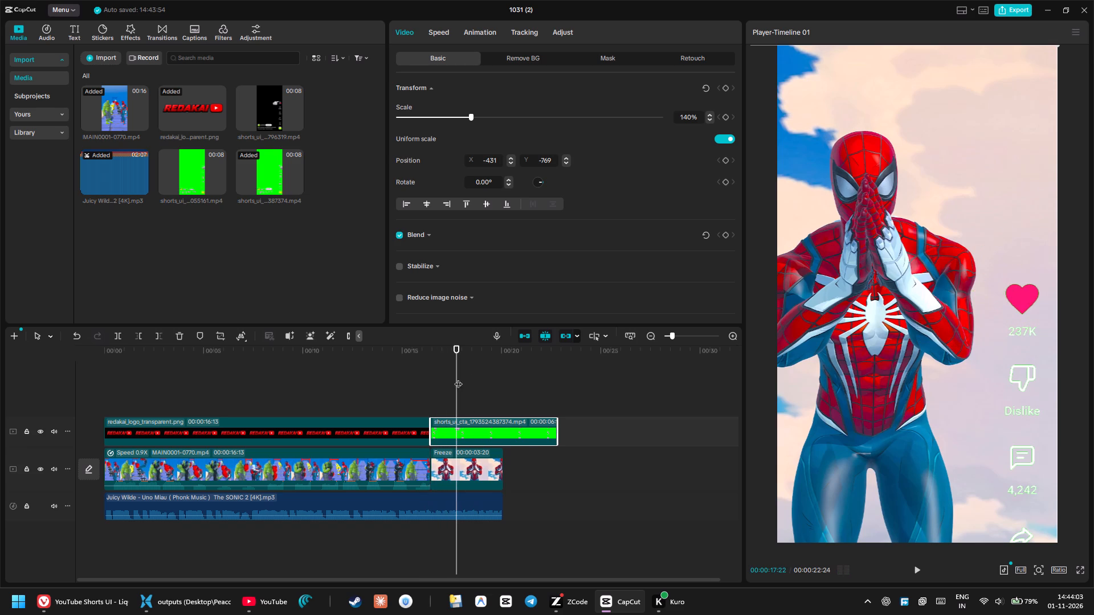
left_click_drag(455, 346, 398, 339)
key("space")
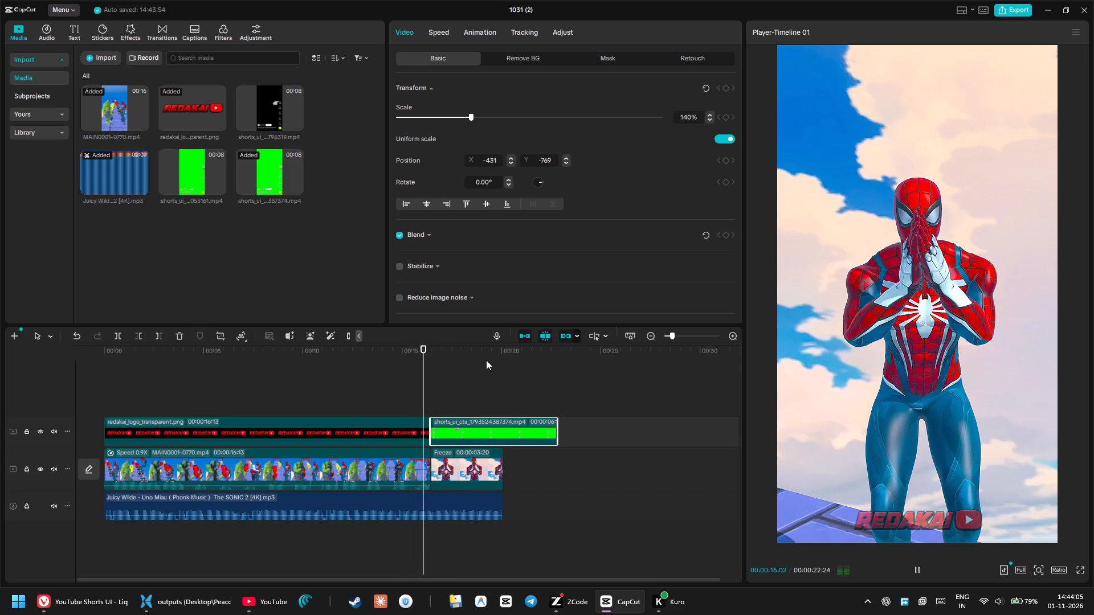
key("space")
left_click_drag(447, 348, 422, 347)
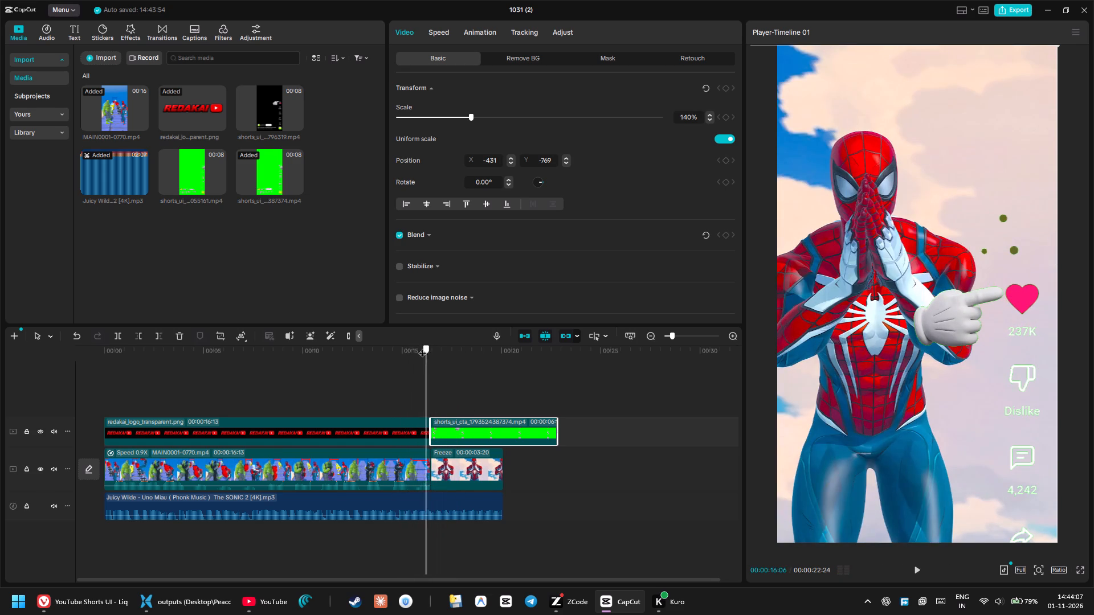
left_click_drag(422, 347, 422, 347)
key("space")
key("space")
left_click_drag(434, 349, 428, 347)
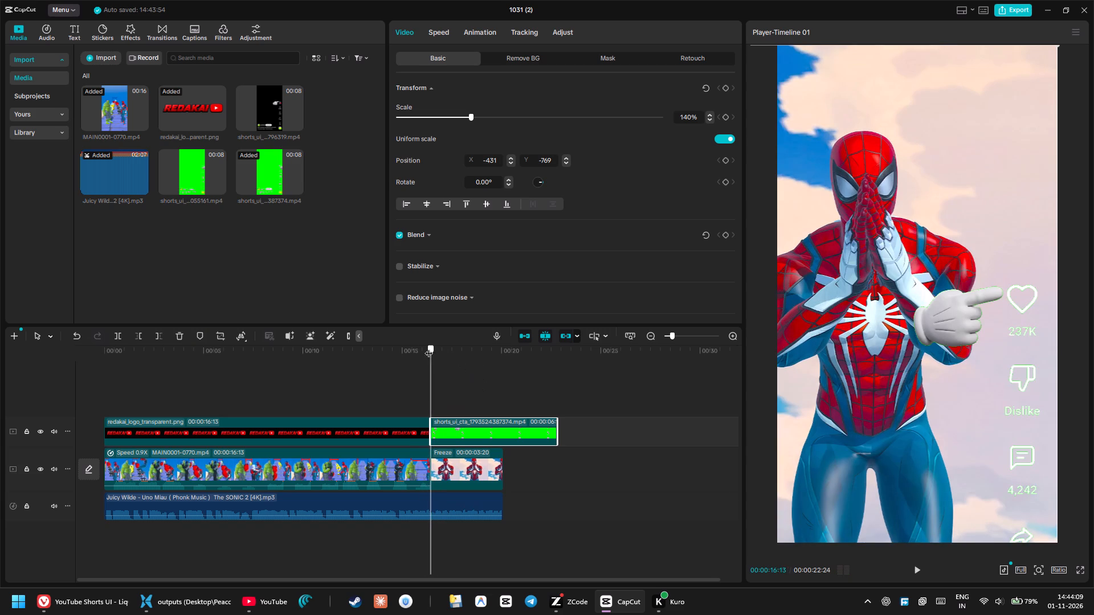
left_click_drag(428, 347, 424, 347)
key("space")
key("space")
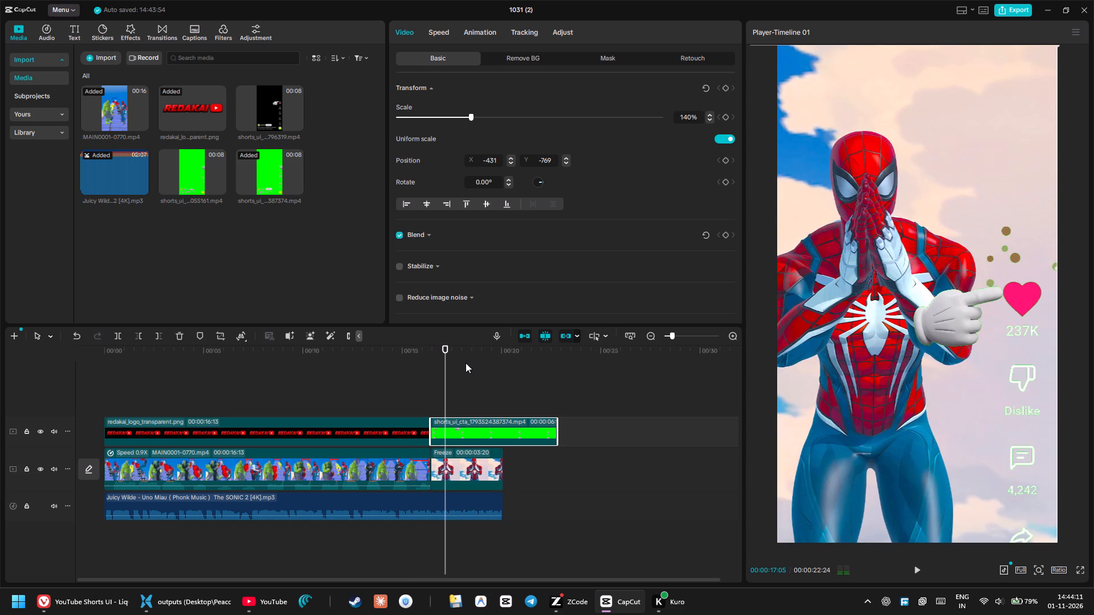
left_click_drag(443, 352, 424, 346)
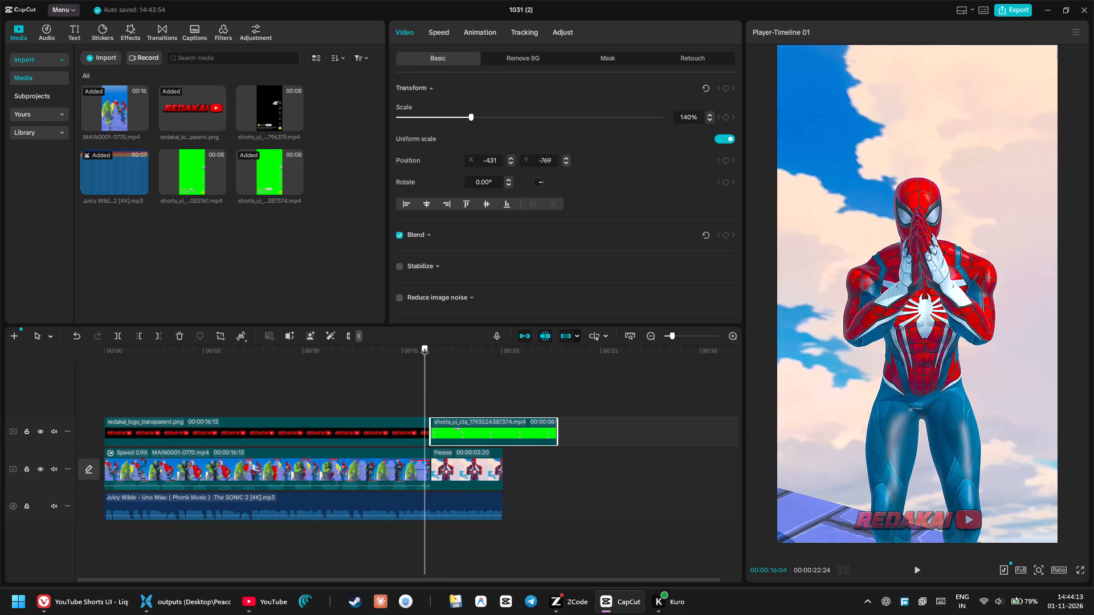
Play into the freeze frame and split both the overlay and freeze-frame clips at 00:00:17:12, once the like animation has played.
left_click_drag(424, 346, 428, 347)
key("space")
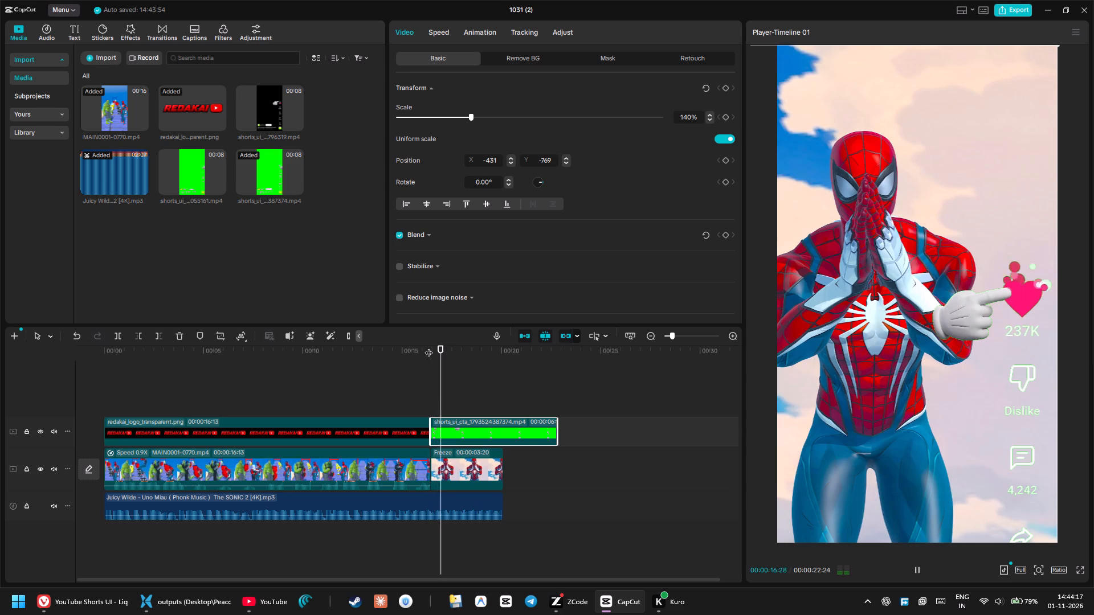
key("space")
key("space")
key("space")
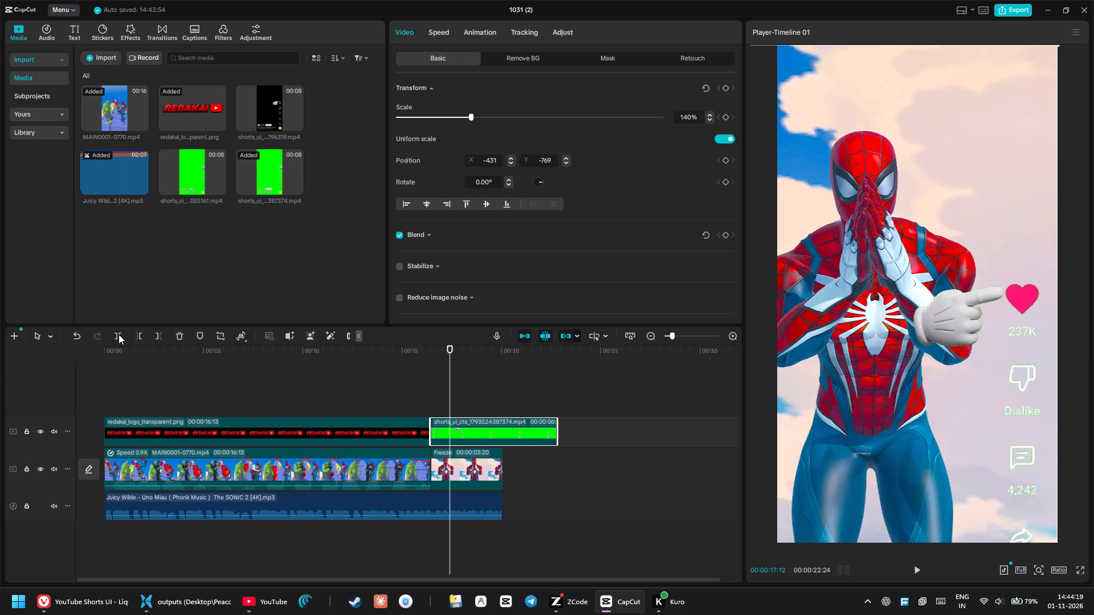
left_click(119, 334)
left_click(471, 465)
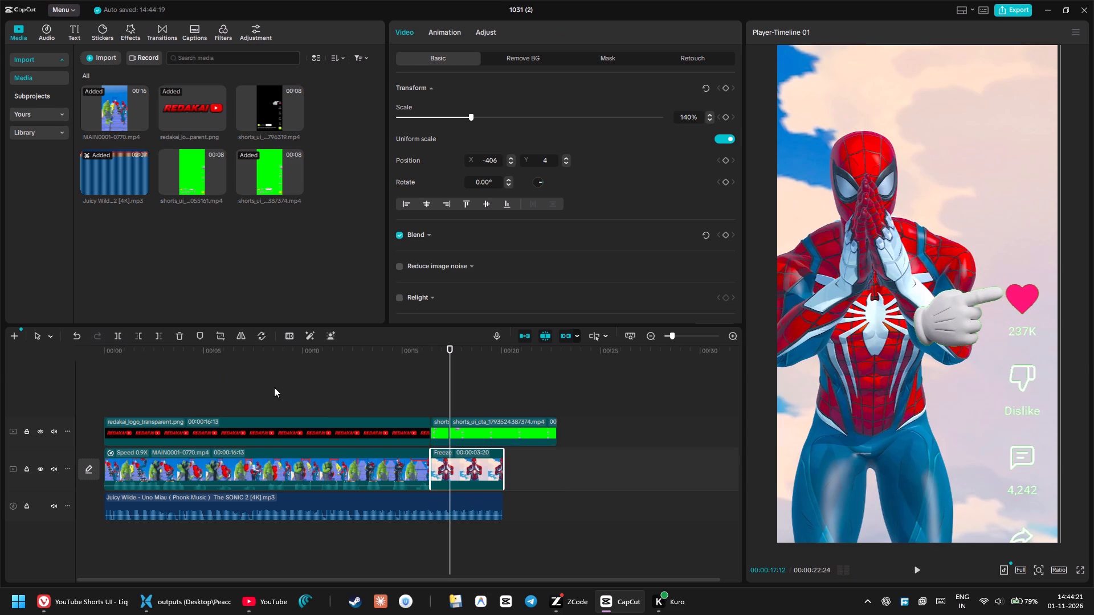
left_click(113, 333)
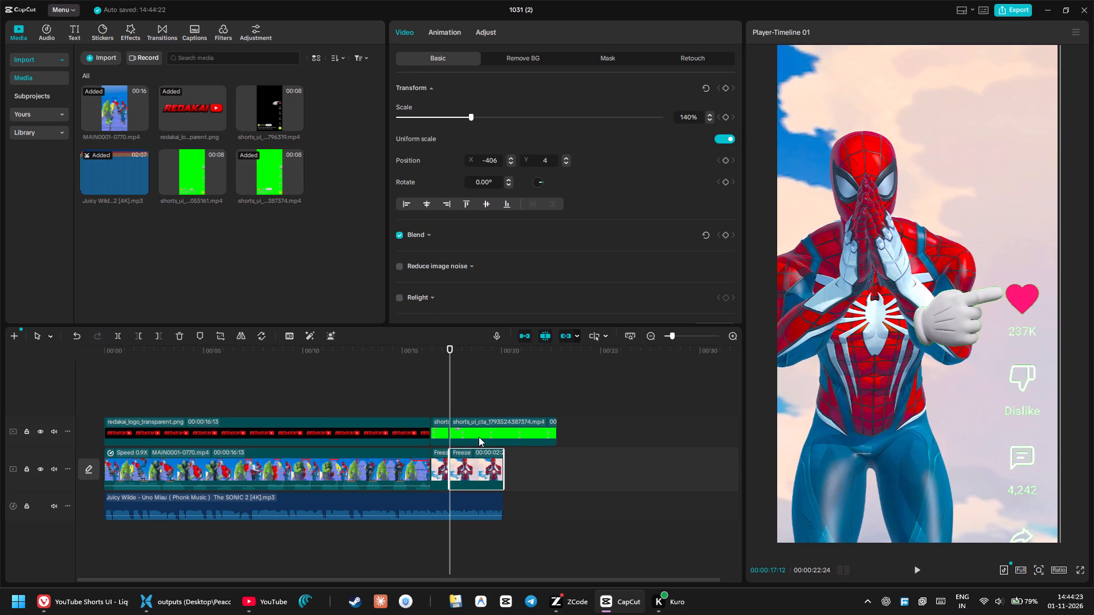
Scale the overlay and freeze-frame segments after the split together to 110%, undoing any stray move of the overlay.
left_click(481, 432, "ctrl")
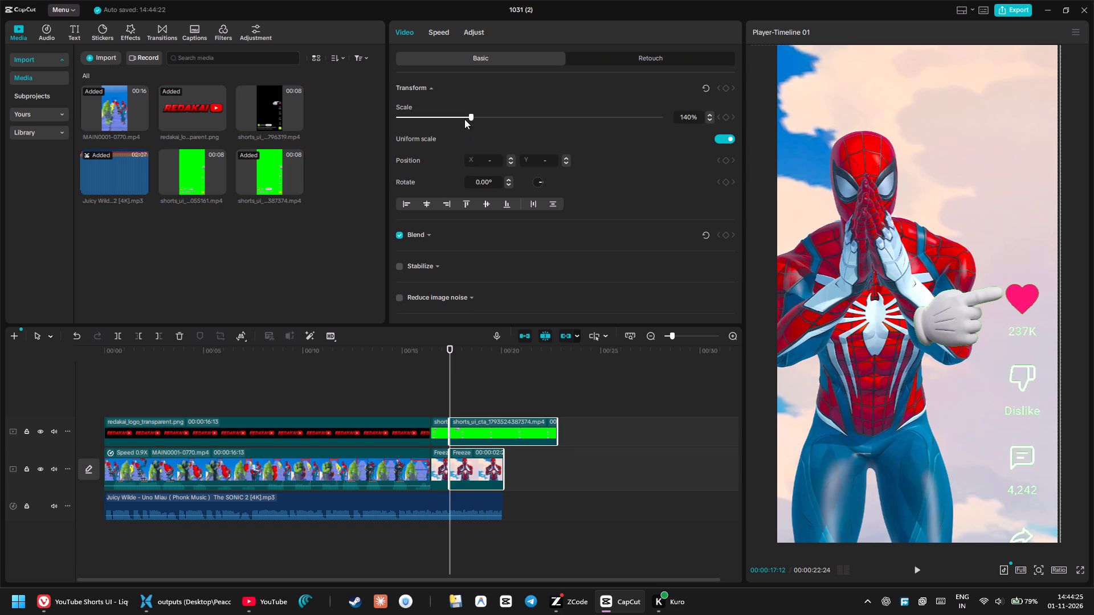
left_click_drag(466, 117, 456, 117)
left_click(820, 398)
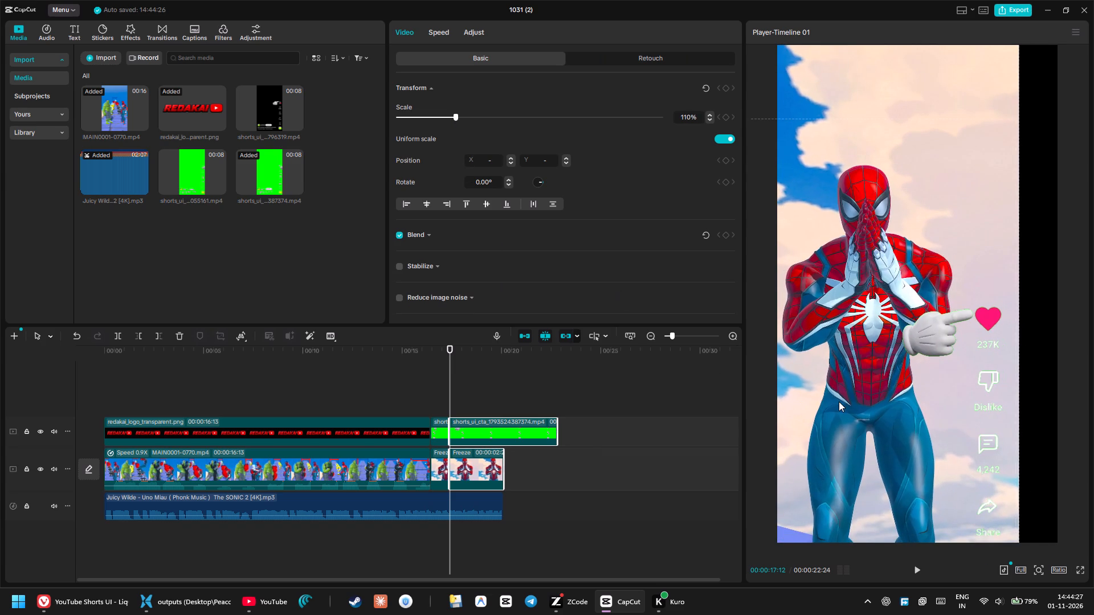
left_click_drag(841, 396, 868, 368)
key("ctrl+z")
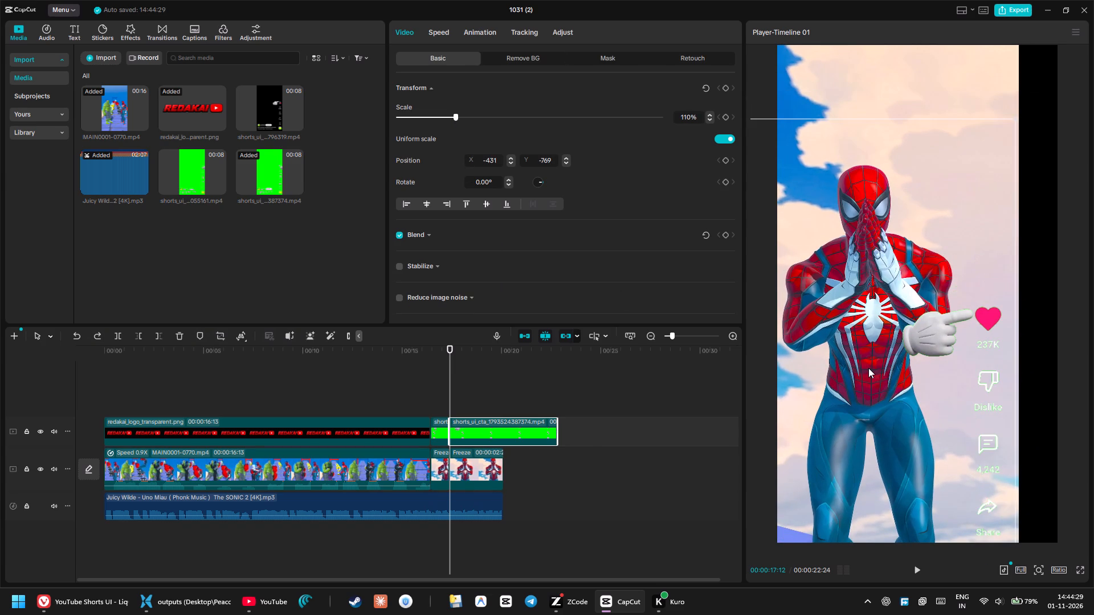
Reposition the second freeze-frame segment to about X 111, Y 198, so Spider-Man fills the video frame without black borders.
left_click(468, 474)
left_click_drag(871, 454, 954, 412)
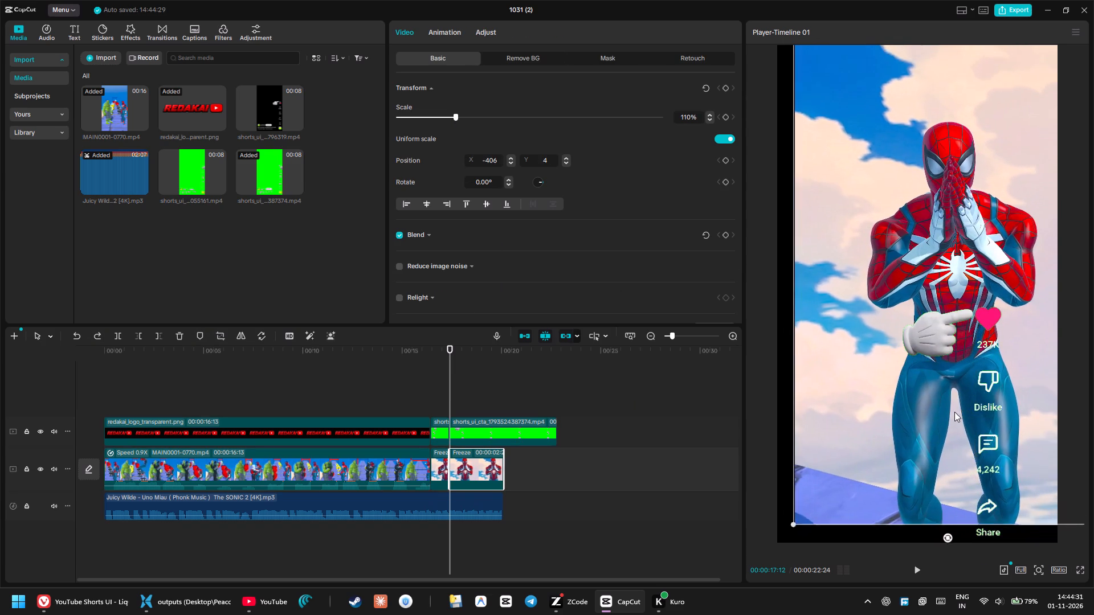
left_click_drag(954, 412, 940, 428)
Enlarge the second overlay segment to about 142% and move it to about X 0, Y 465, with the Subscribe button near the frame's bottom.
left_click(501, 430)
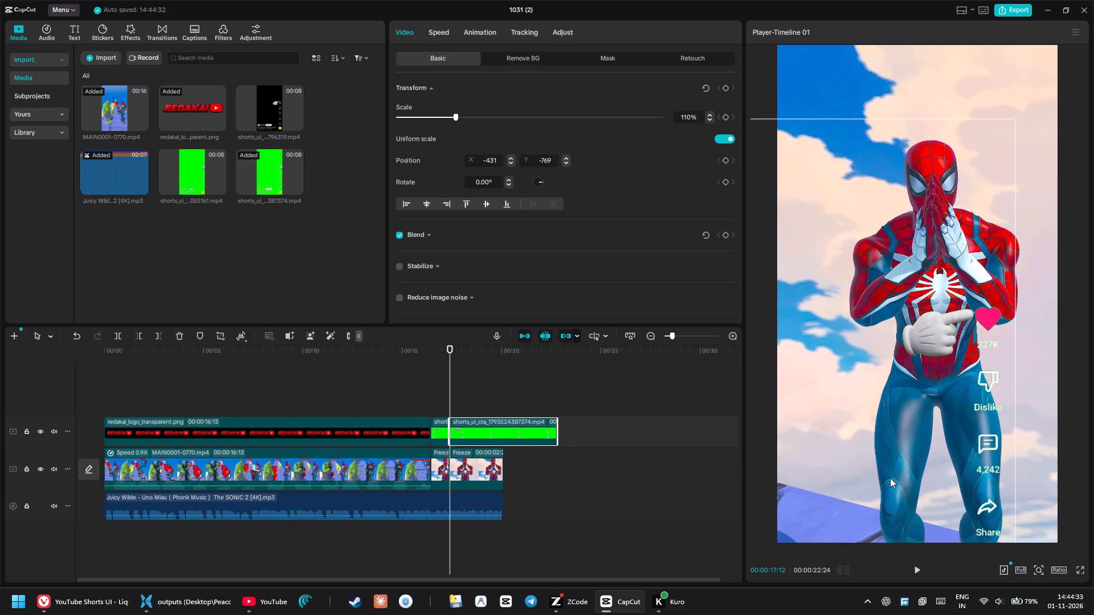
left_click_drag(890, 478, 915, 354)
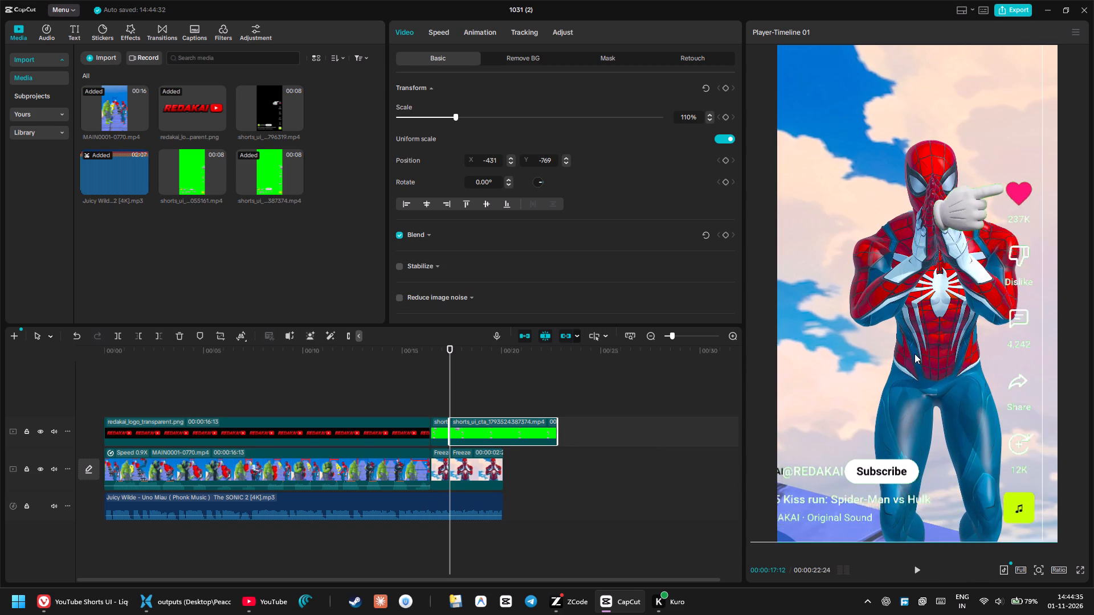
left_click_drag(915, 354, 862, 368)
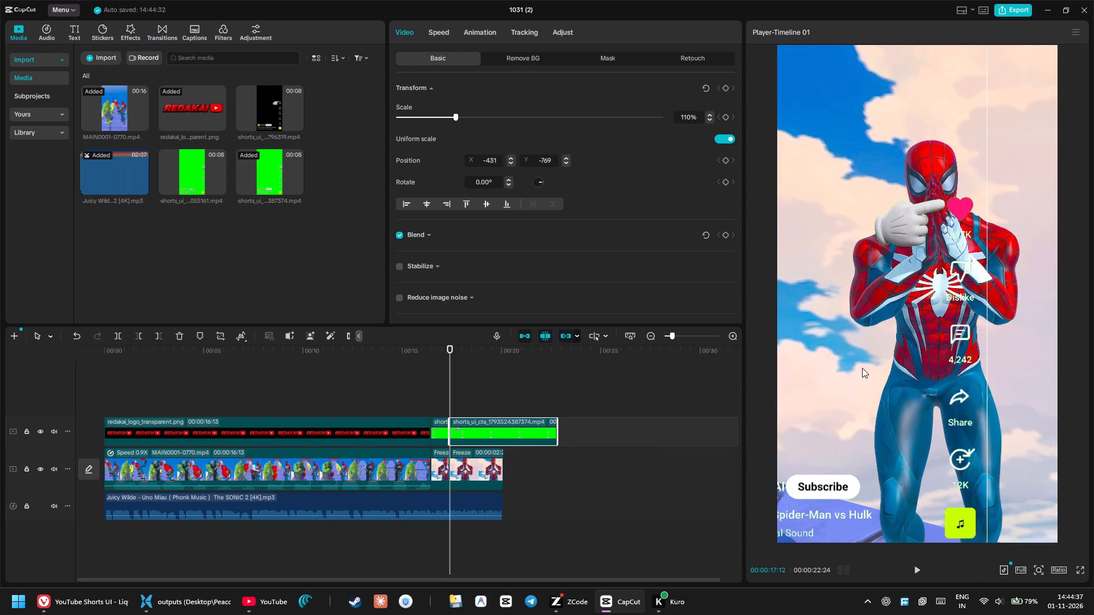
left_click_drag(862, 368, 874, 330)
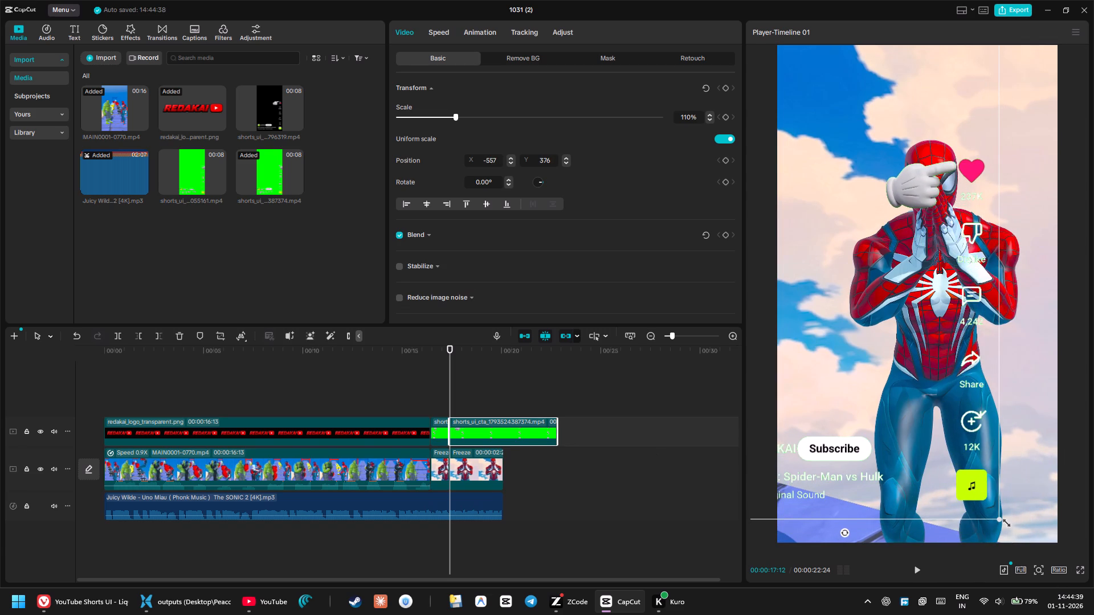
left_click_drag(1001, 519, 1044, 550)
left_click_drag(962, 502, 1002, 495)
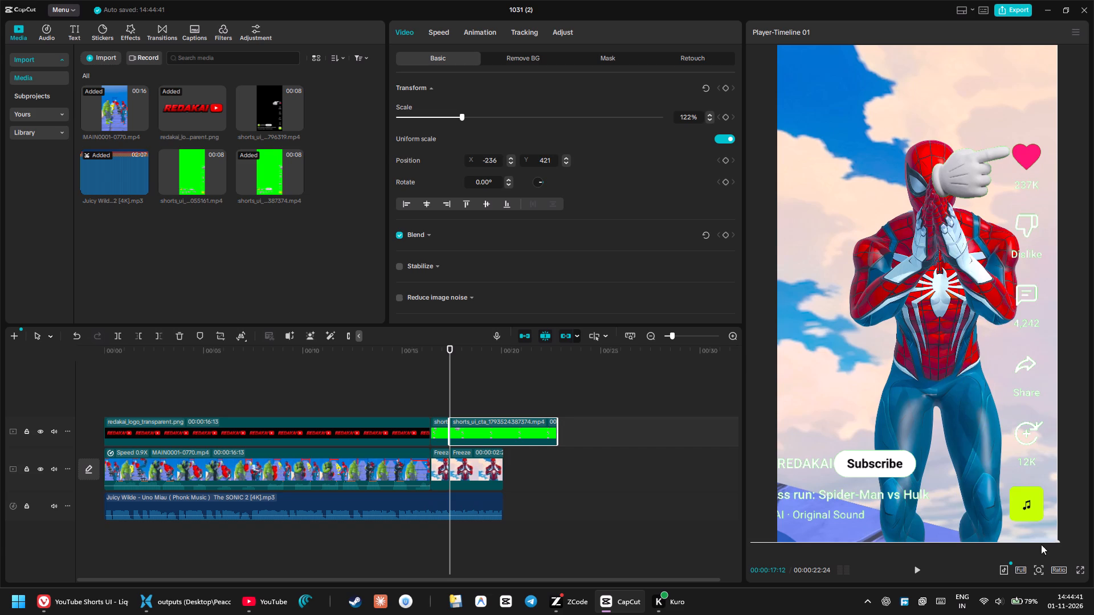
left_click_drag(1056, 540, 1093, 614)
left_click_drag(977, 506, 1003, 507)
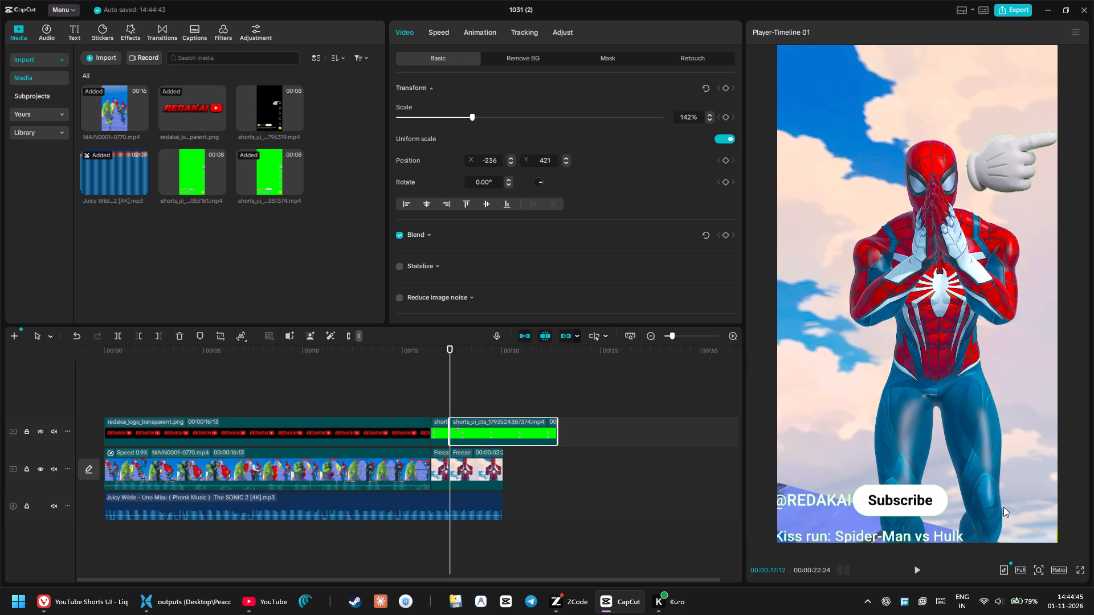
left_click_drag(1003, 507, 1007, 501)
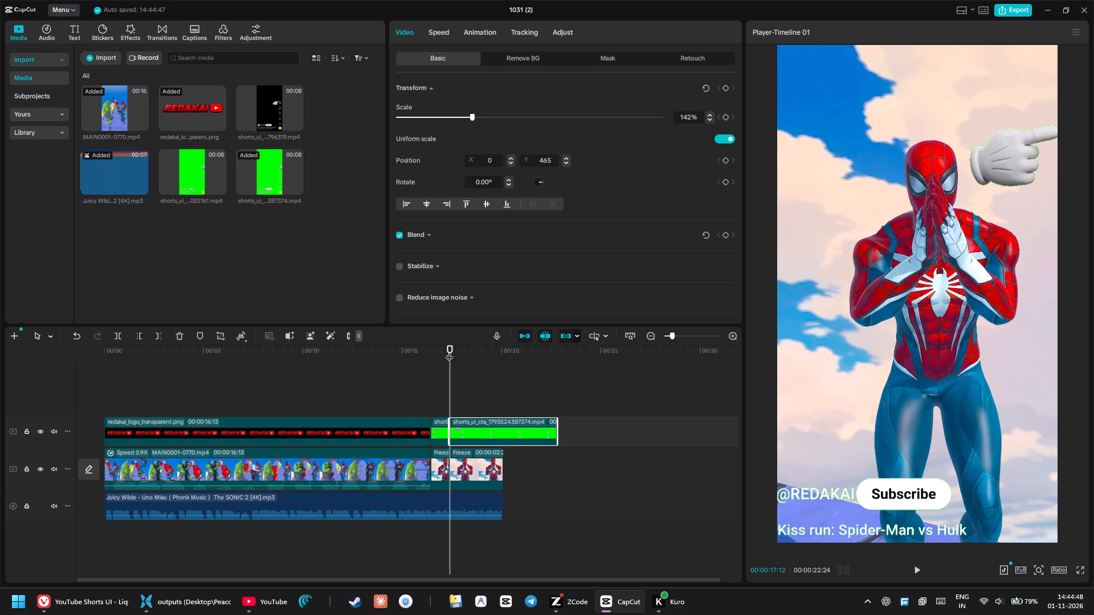
At the Subscribe animation, scale the second freeze-frame segment to 204% and move it to about X 181, Y 1235.
left_click_drag(449, 350, 462, 353)
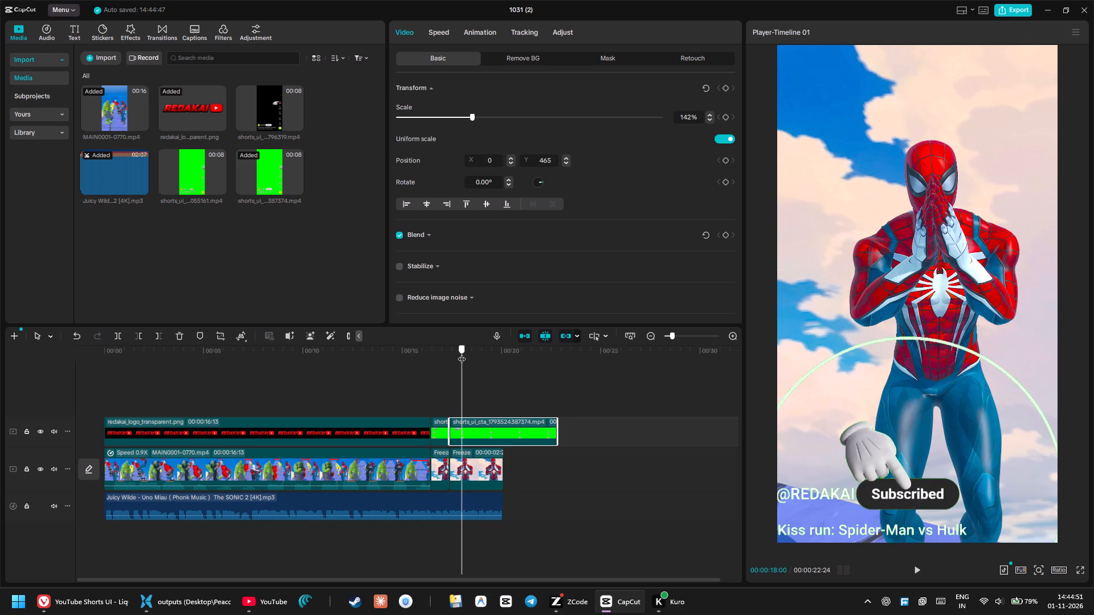
left_click_drag(462, 353, 456, 352)
left_click(483, 461)
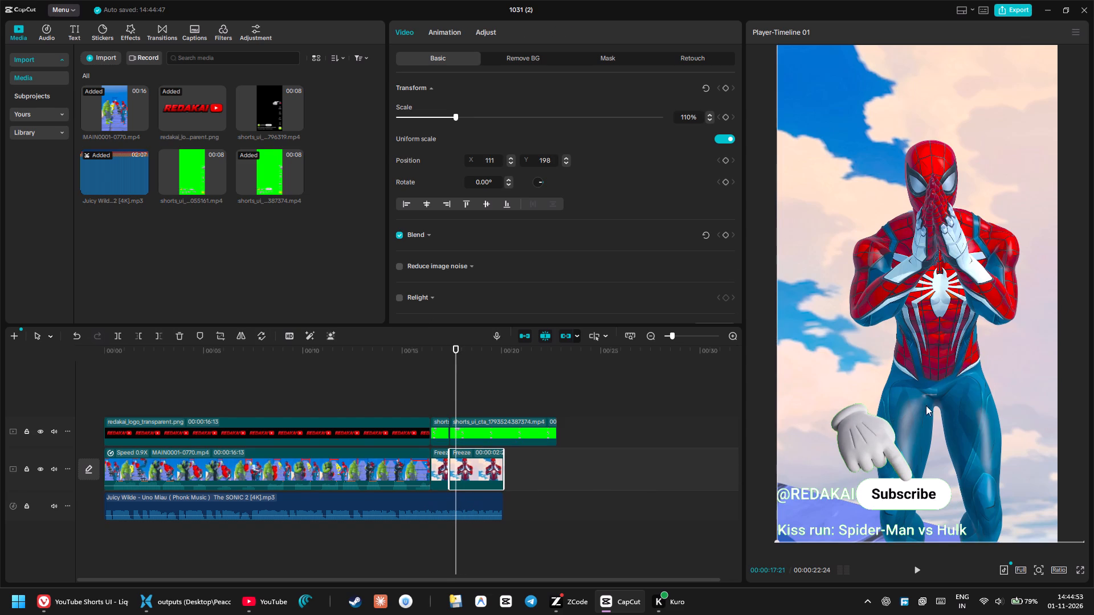
left_click_drag(459, 118, 505, 126)
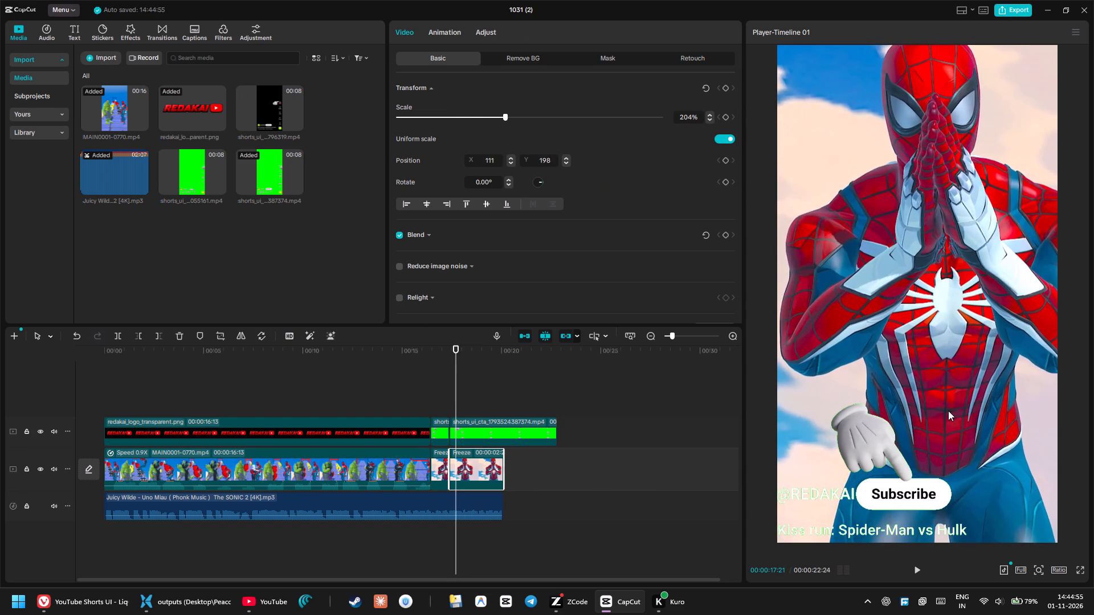
left_click_drag(950, 406, 962, 209)
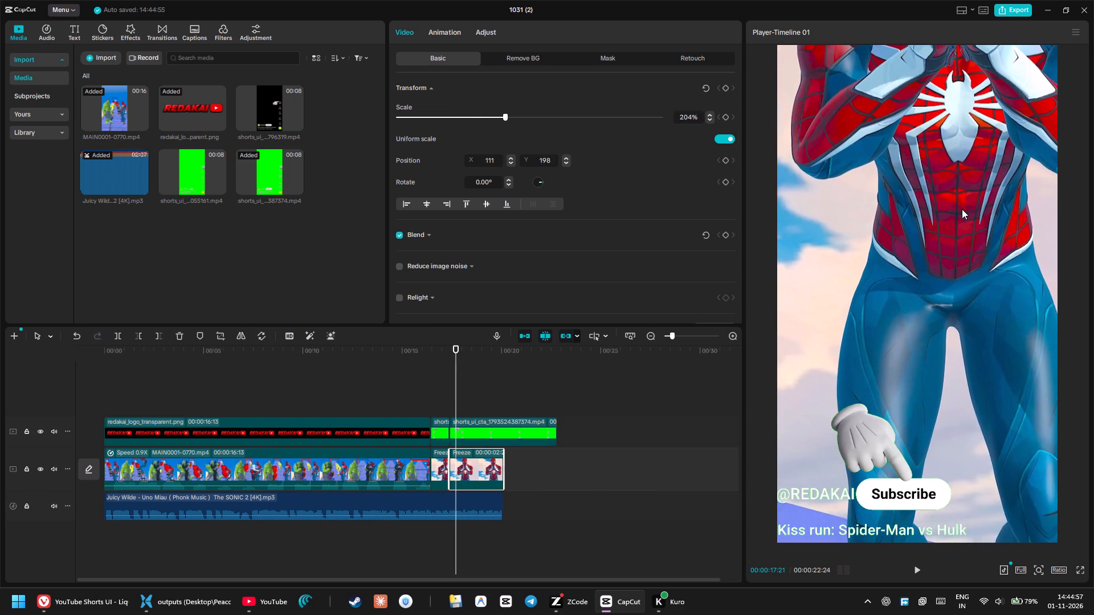
left_click_drag(962, 209, 960, 272)
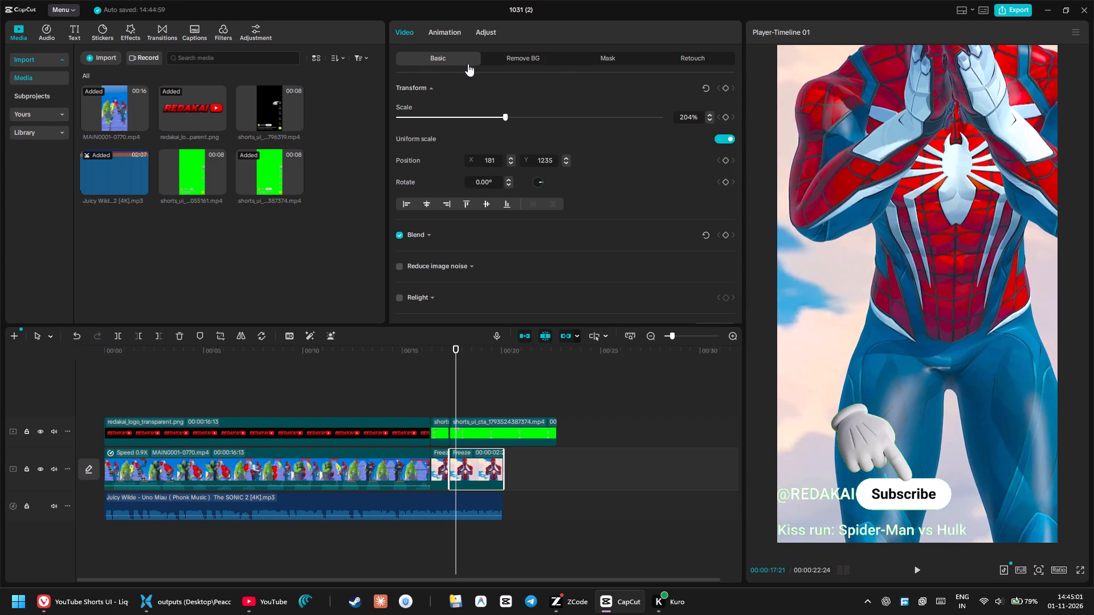
Set the second overlay segment's chroma key intensity to 48 and undo the stray move of the overlay.
left_click(533, 58)
left_click(857, 332)
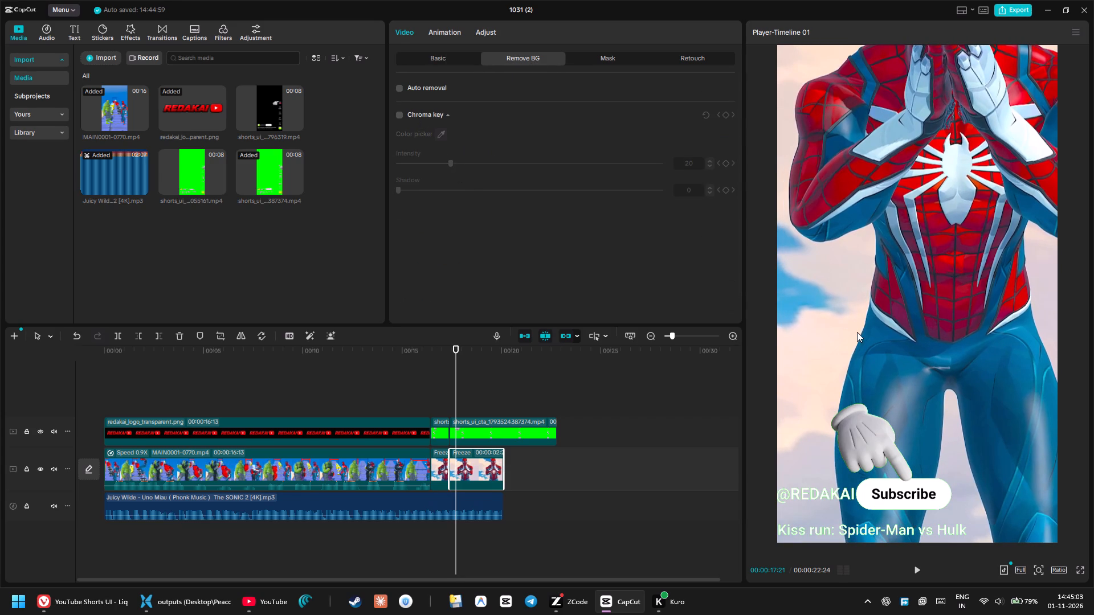
left_click(492, 446)
left_click(479, 444)
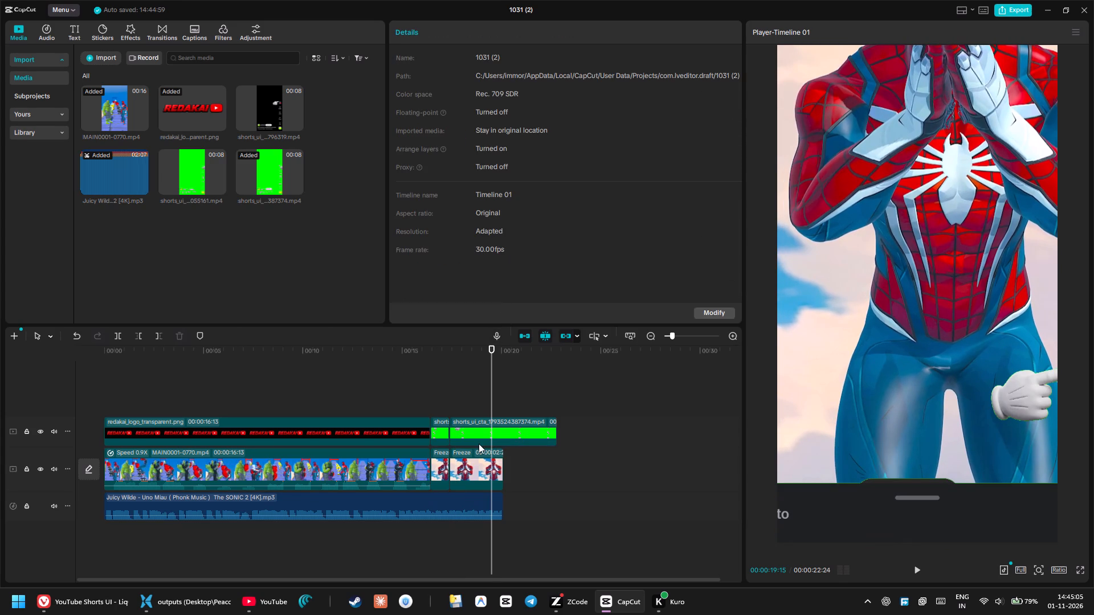
left_click_drag(451, 162, 525, 171)
left_click_drag(911, 424, 927, 293)
key("ctrl+z")
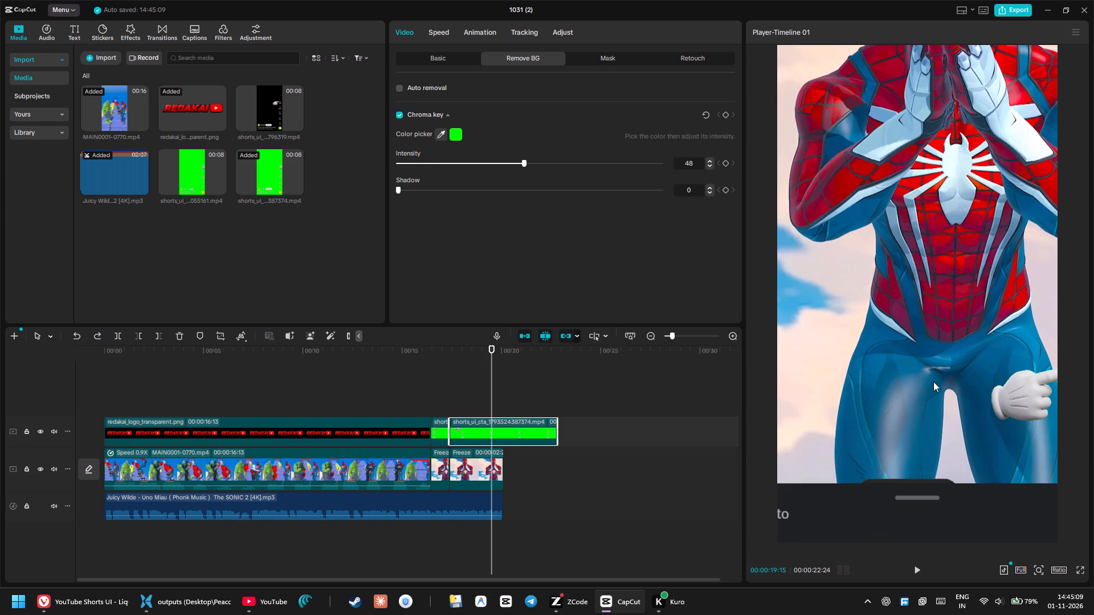
Play the Subscribe animation and split both the overlay and the second freeze-frame segment at 00:00:18:17.
left_click_drag(485, 346, 473, 343)
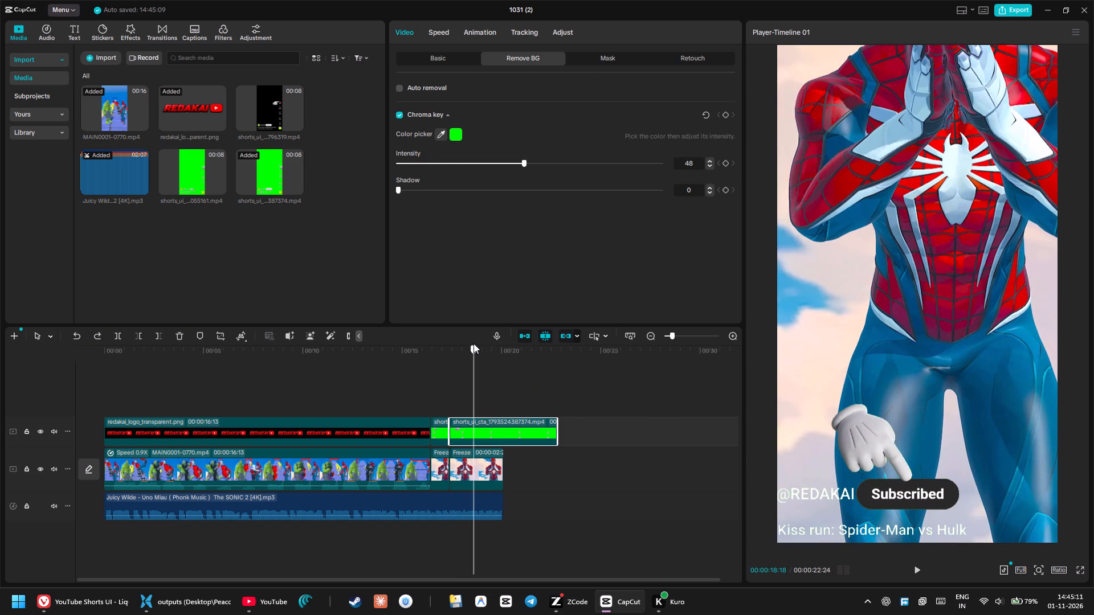
left_click_drag(473, 343, 451, 339)
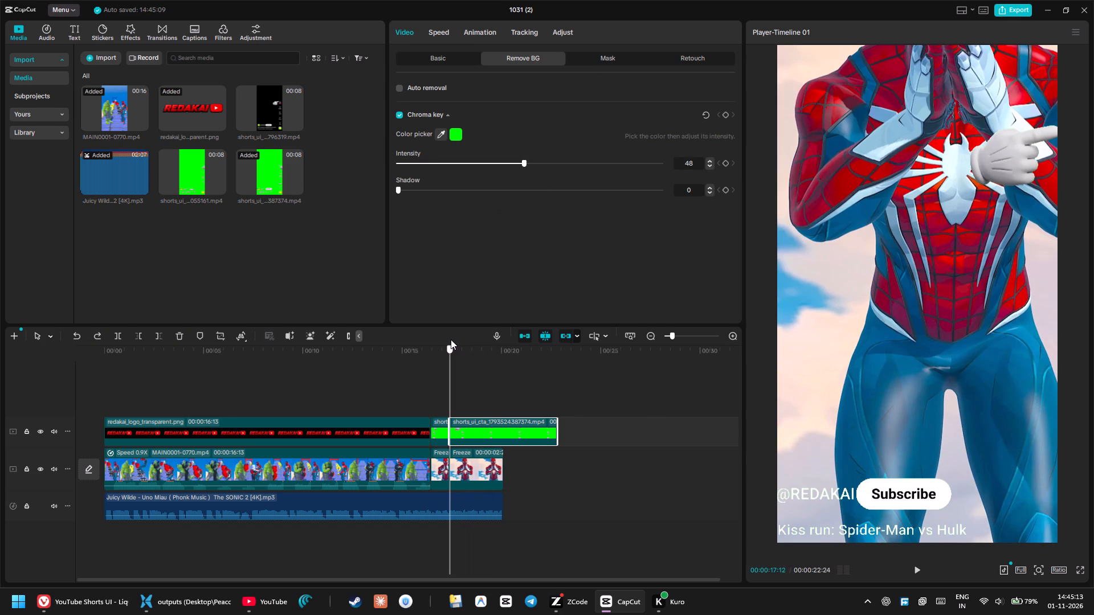
left_click_drag(451, 339, 452, 339)
key("space")
key("space")
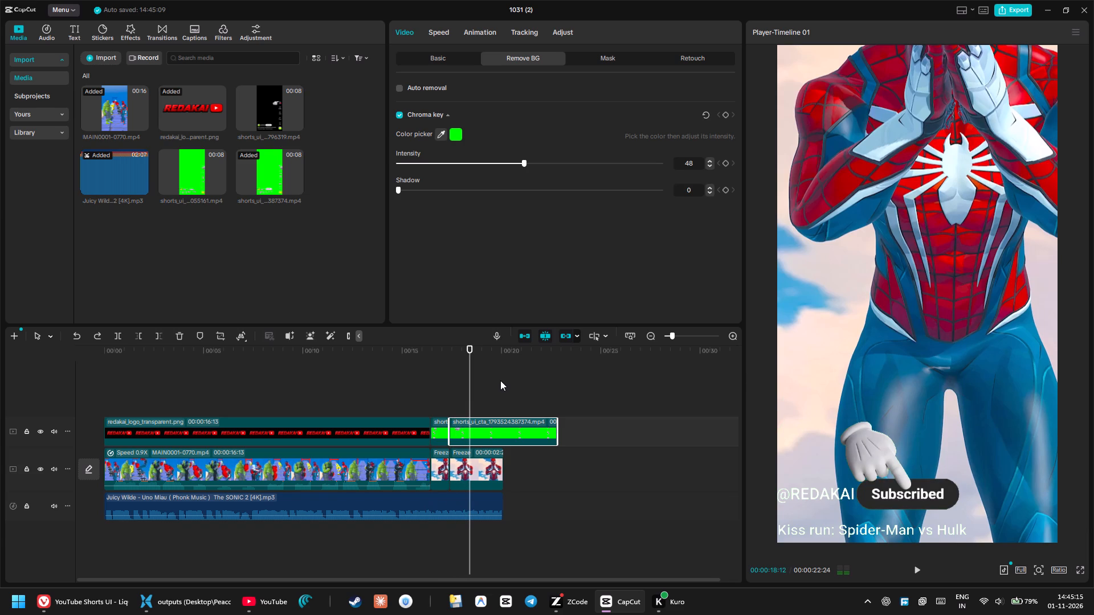
key("space")
key("space")
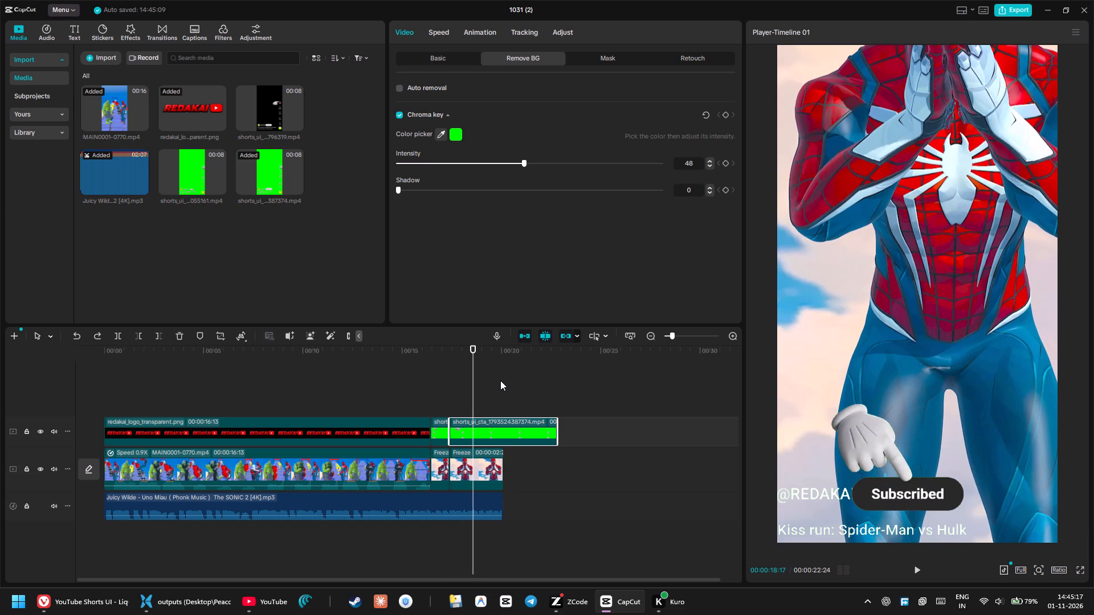
left_click(117, 334)
left_click(468, 474)
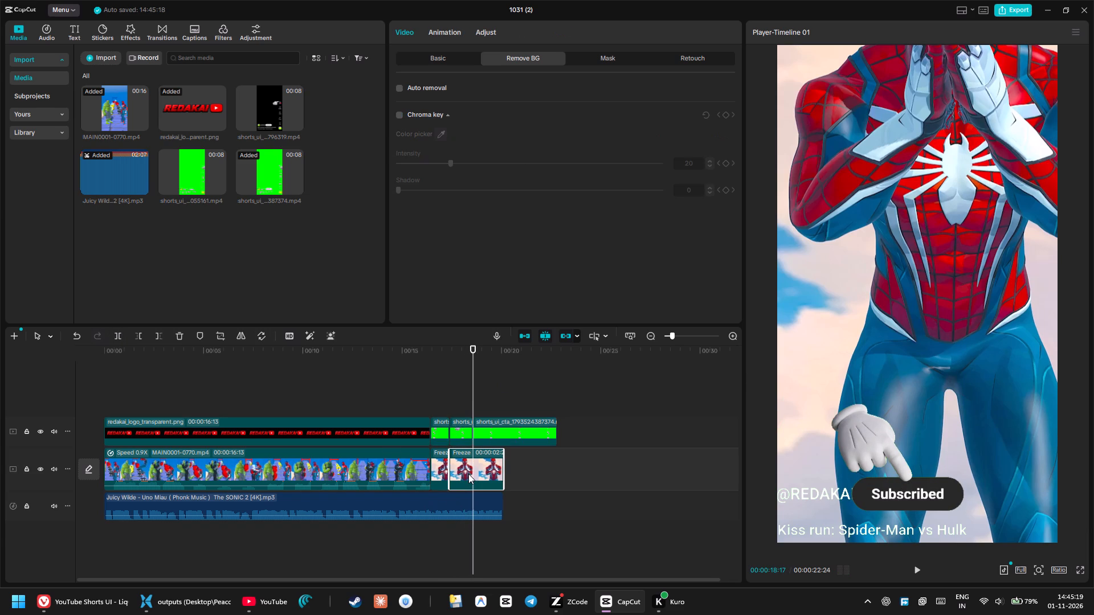
left_click(112, 338)
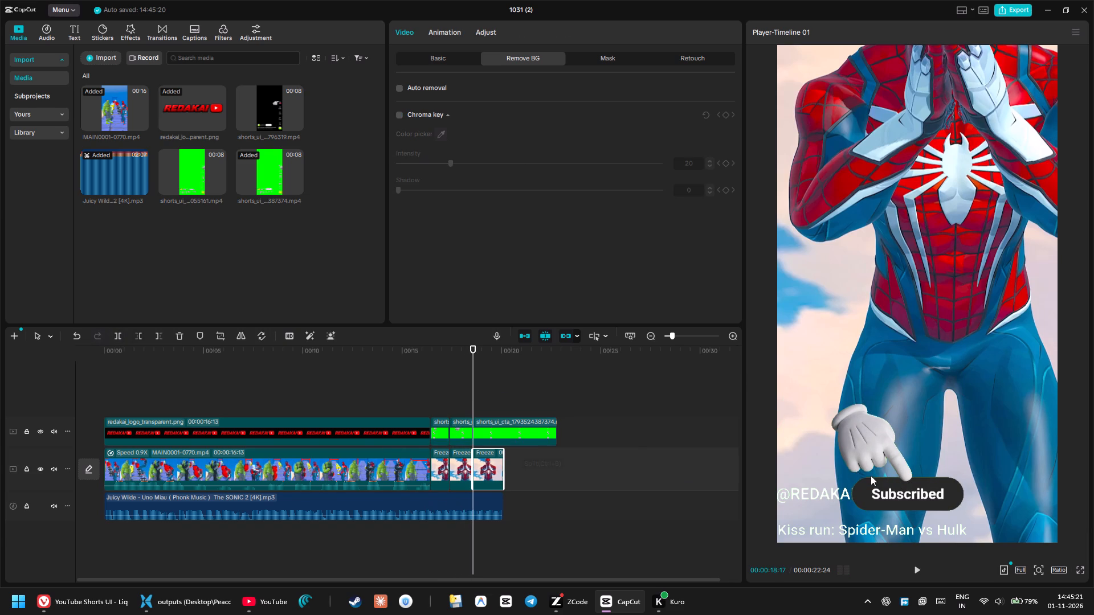
At 00:00:19:08, reposition the third overlay segment so the hand and Share icon sit fully inside the video frame near its right edge.
left_click_drag(471, 353, 487, 356)
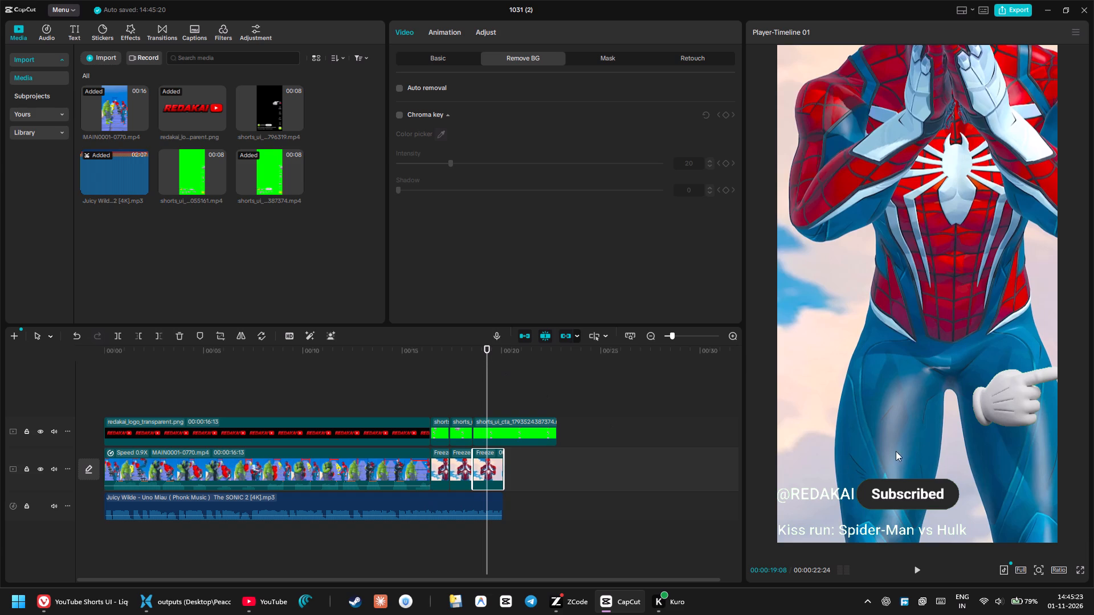
left_click(939, 441)
left_click_drag(990, 456, 896, 519)
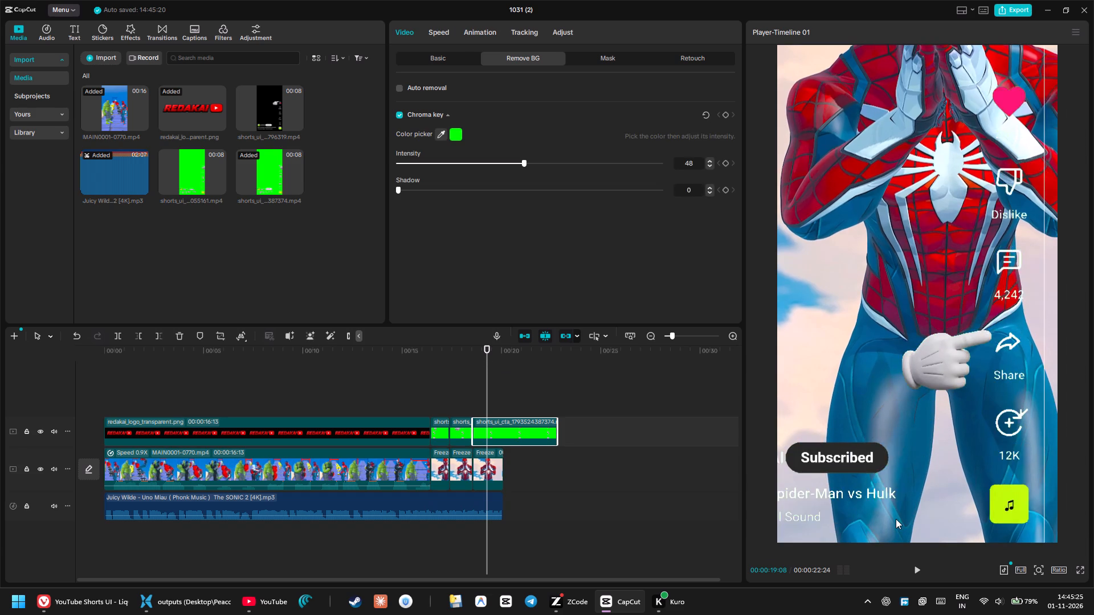
left_click_drag(896, 519, 918, 586)
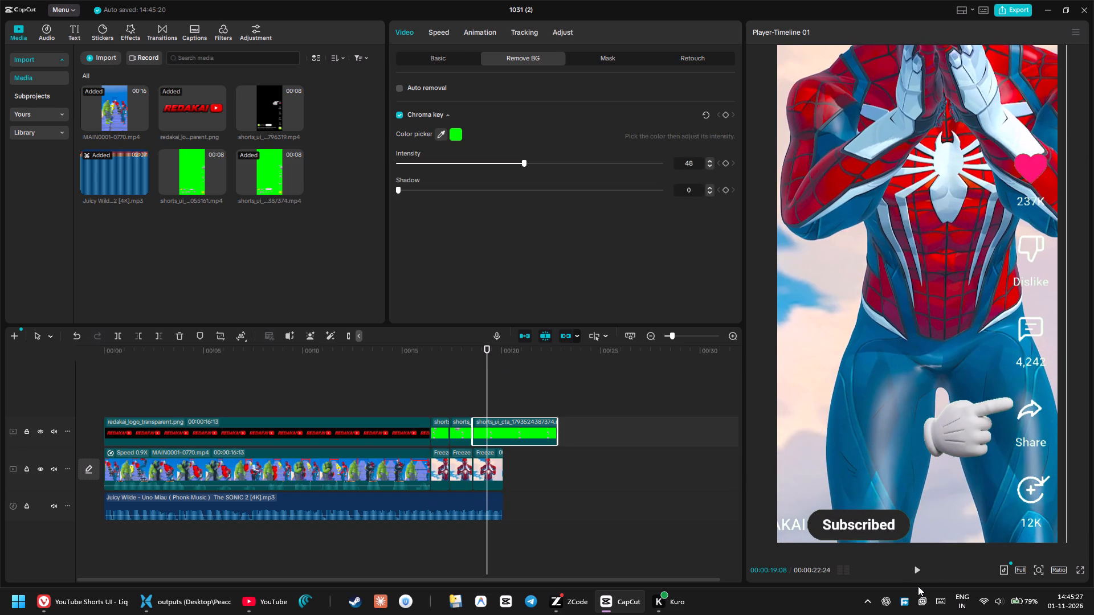
left_click_drag(918, 586, 909, 584)
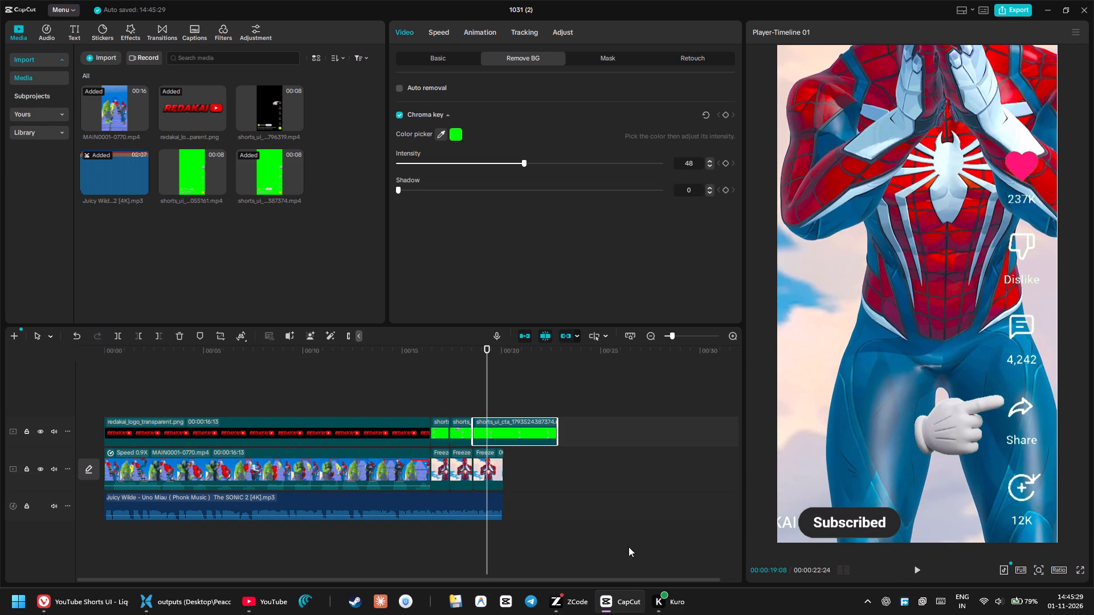
Shift the third freeze-frame segment toward the left of the video frame, so Spider-Man sits beside the overlay's icon column.
left_click(492, 466)
left_click_drag(873, 423, 813, 441)
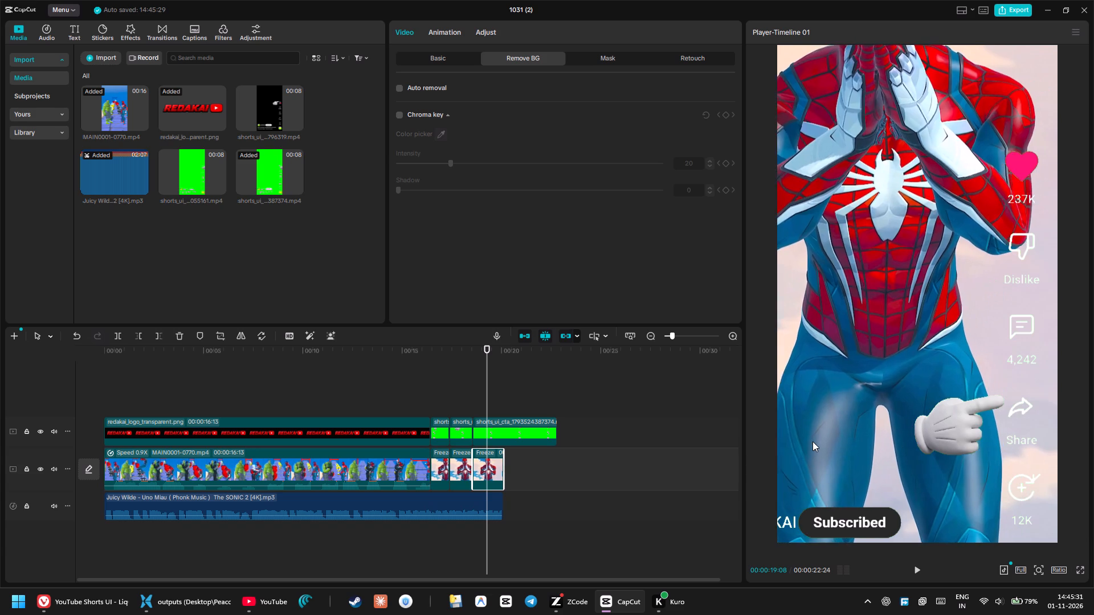
left_click_drag(813, 441, 777, 571)
left_click_drag(835, 429, 846, 309)
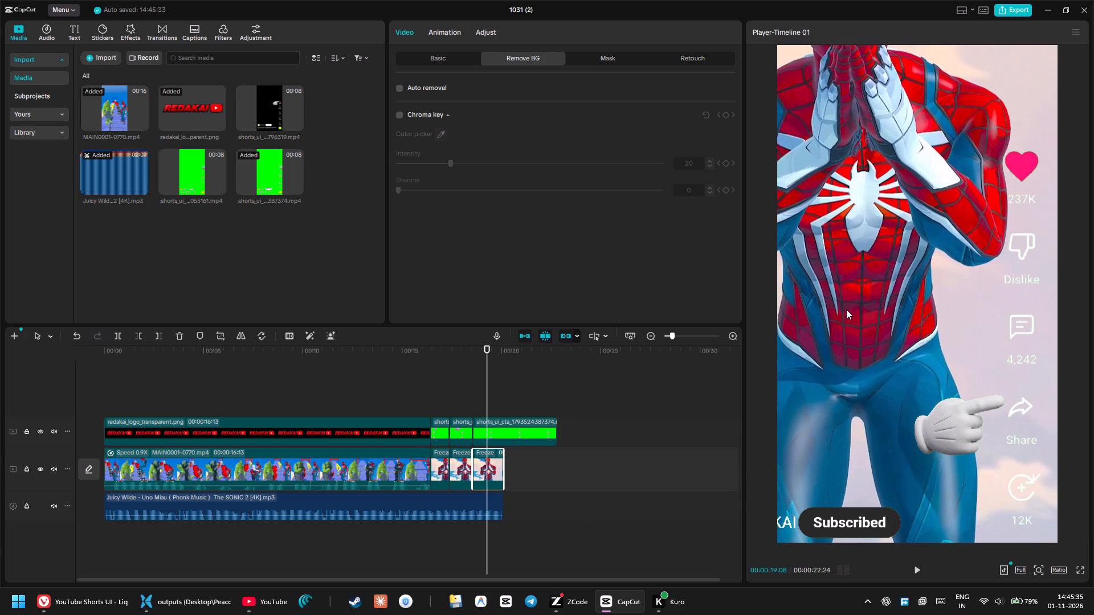
Extend the third freeze-frame segment to 00:00:03:18 and split it at 00:00:20:00, where the share sheet starts rising.
left_click_drag(846, 309, 844, 308)
left_click_drag(491, 346, 465, 345)
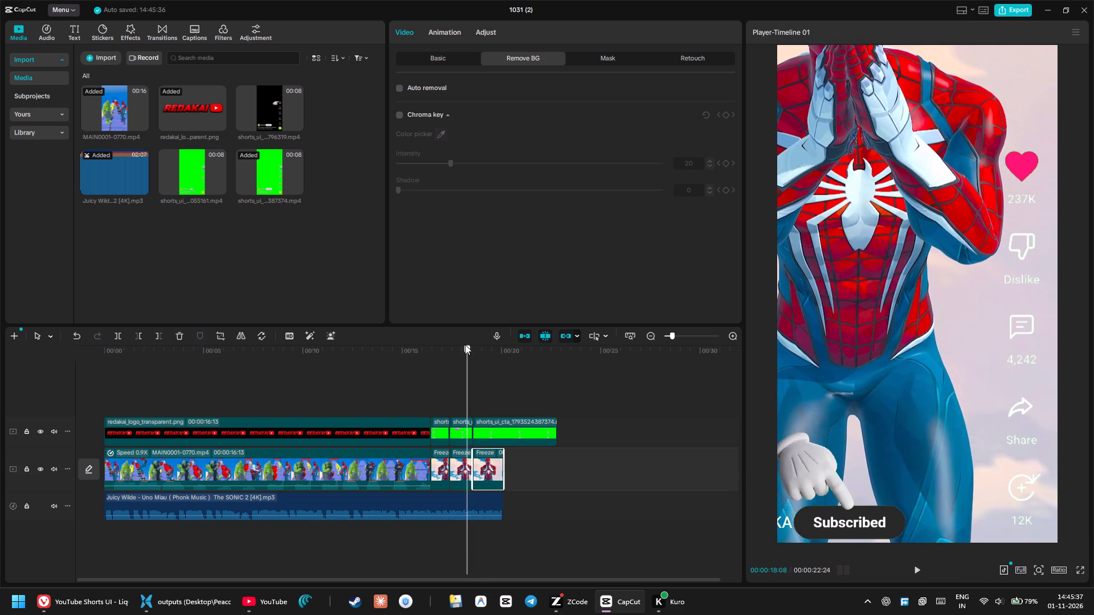
left_click_drag(465, 345, 463, 344)
key("space")
key("space")
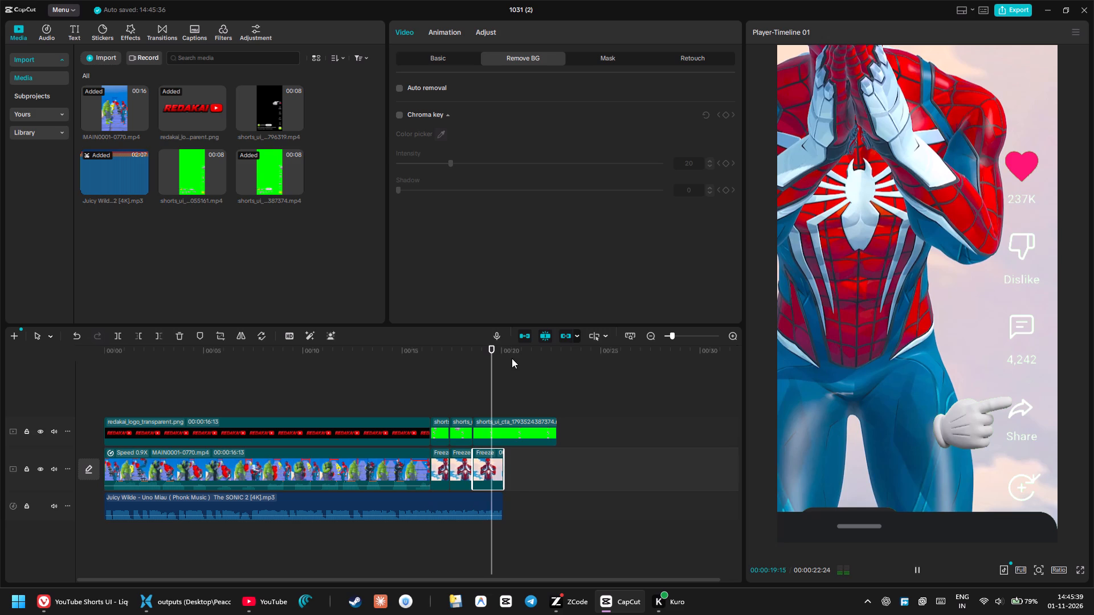
key("space")
key("space")
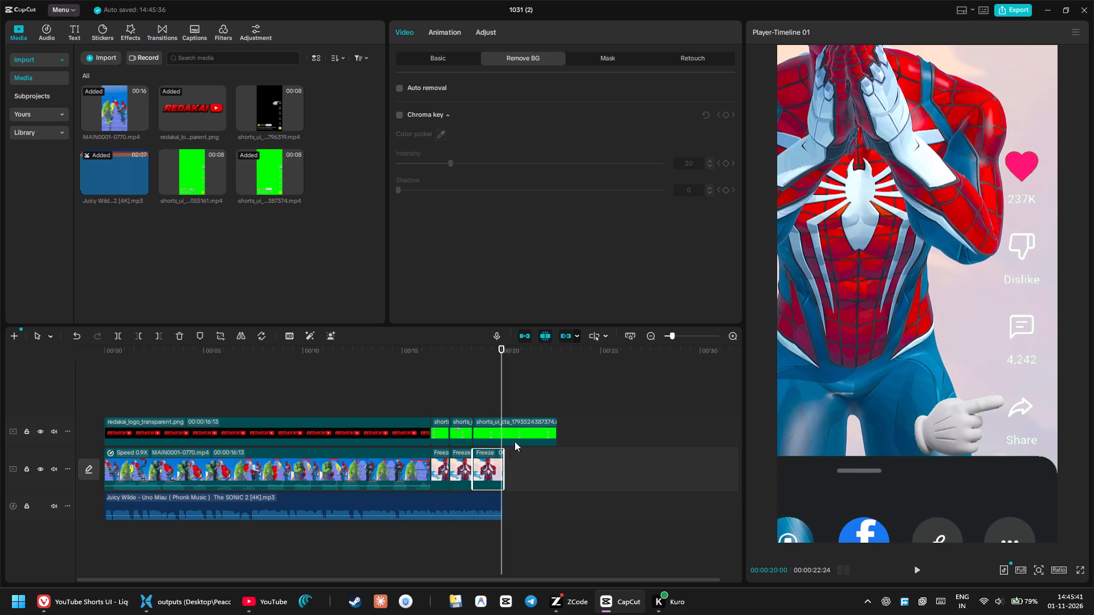
left_click_drag(501, 470, 542, 477)
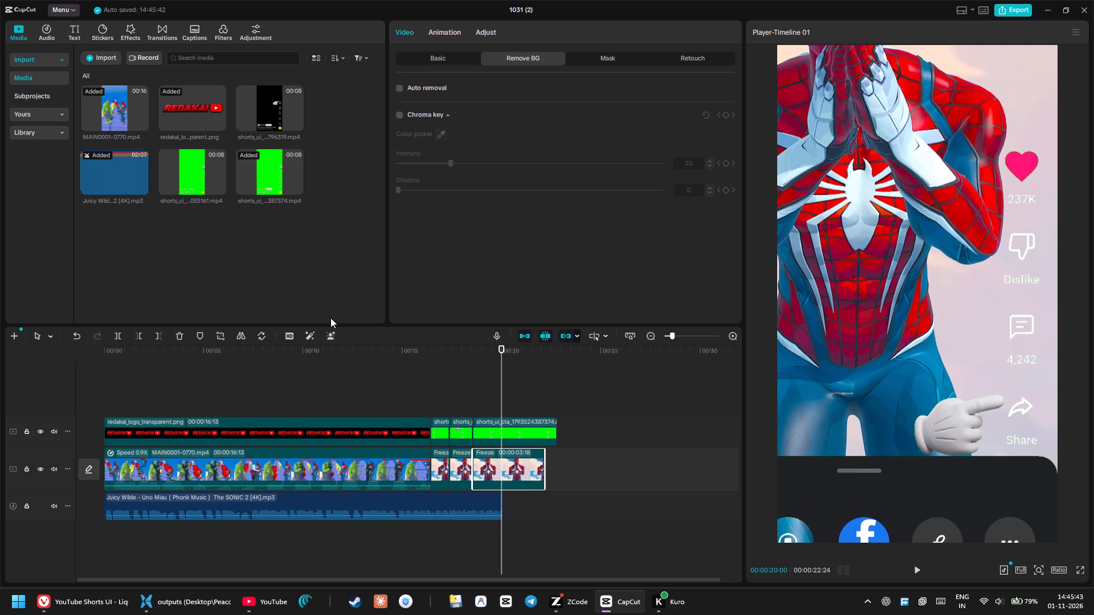
left_click(121, 334)
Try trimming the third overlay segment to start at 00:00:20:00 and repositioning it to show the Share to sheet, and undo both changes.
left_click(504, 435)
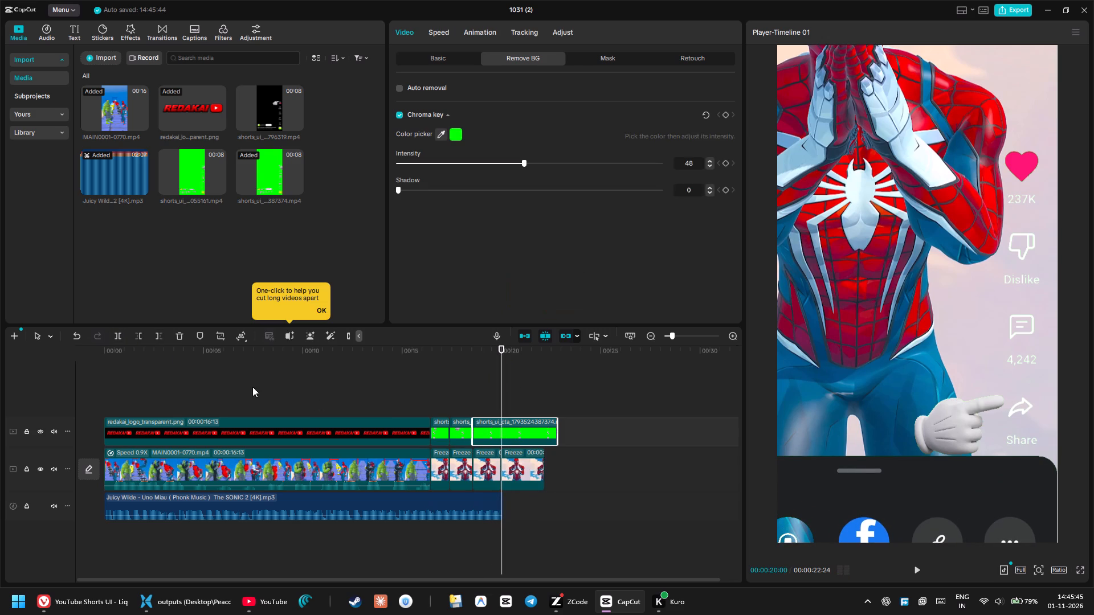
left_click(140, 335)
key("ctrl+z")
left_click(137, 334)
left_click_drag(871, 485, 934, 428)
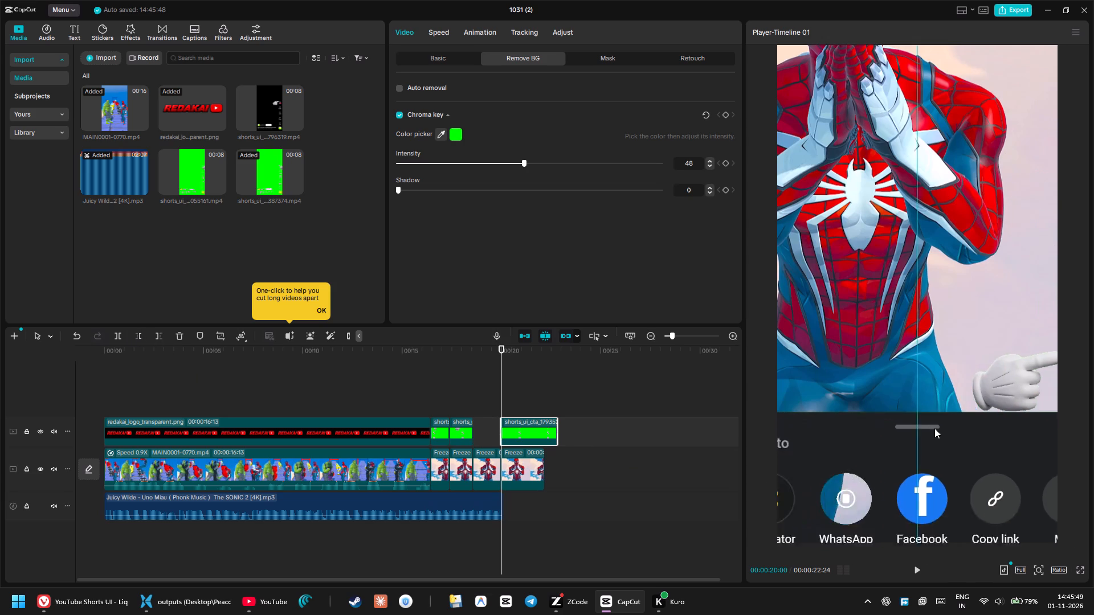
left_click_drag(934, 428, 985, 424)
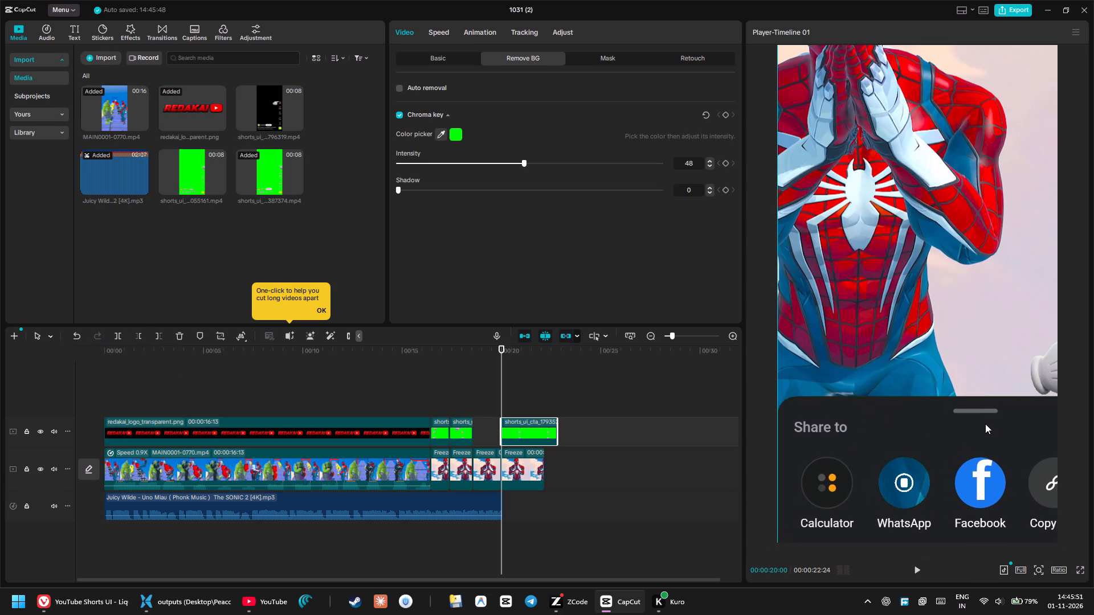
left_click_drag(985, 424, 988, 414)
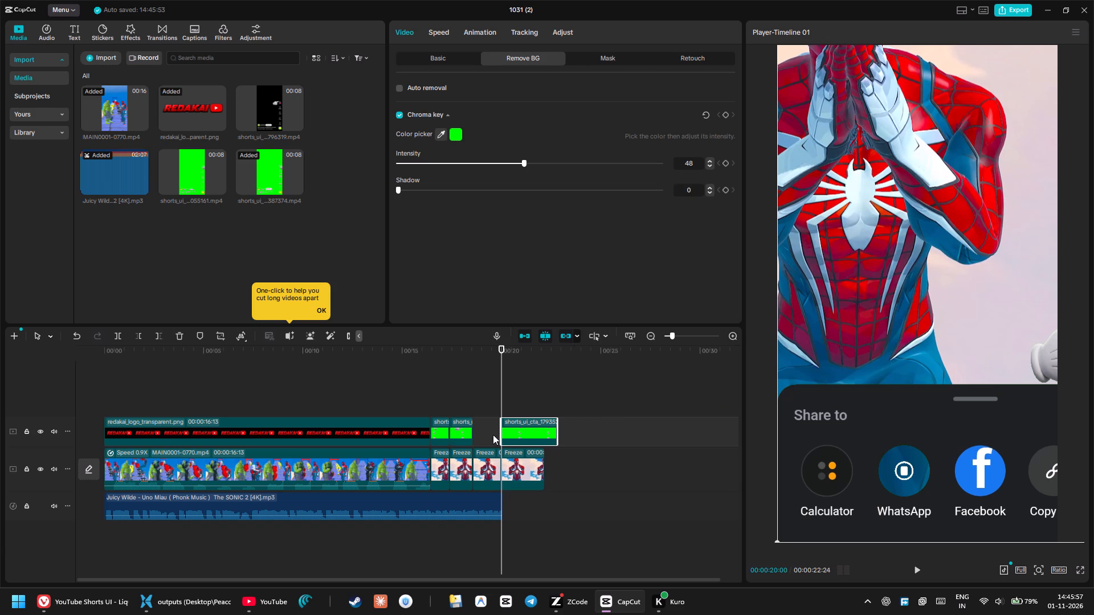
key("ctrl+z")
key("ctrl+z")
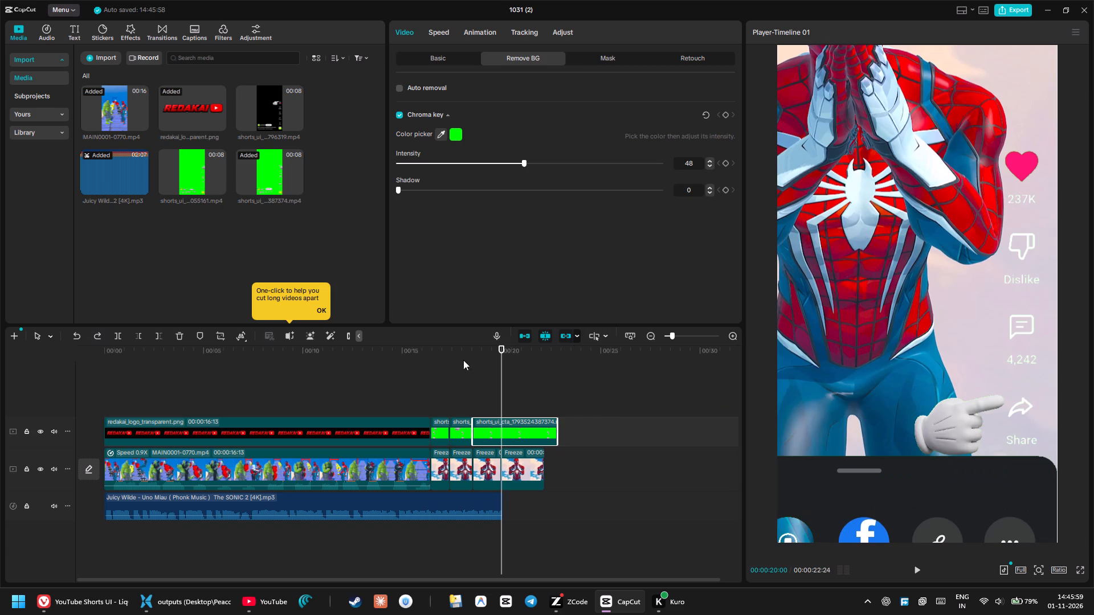
Split the third overlay segment at 00:00:20:00, keeping both parts.
left_click(116, 334)
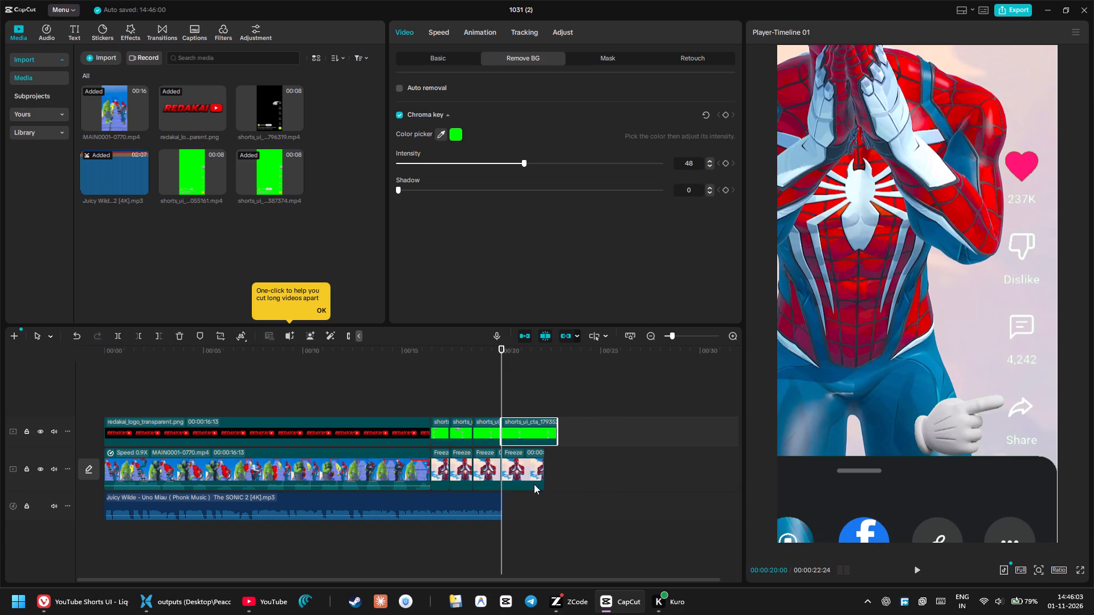
Shift the fourth freeze-frame segment up and to the right within the video frame, so Spider-Man's waist and legs stand above the share sheet.
left_click(523, 465)
left_click_drag(850, 436, 985, 276)
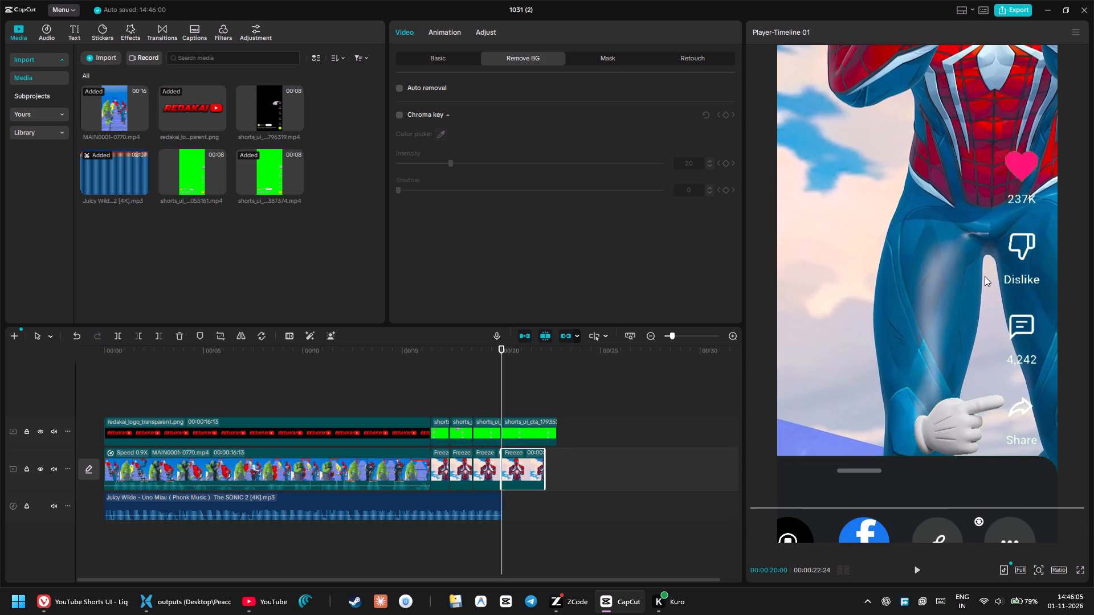
Lower the fourth freeze-frame segment slightly within the video frame, so more of Spider-Man's chest shows above the share sheet.
left_click_drag(985, 276, 987, 311)
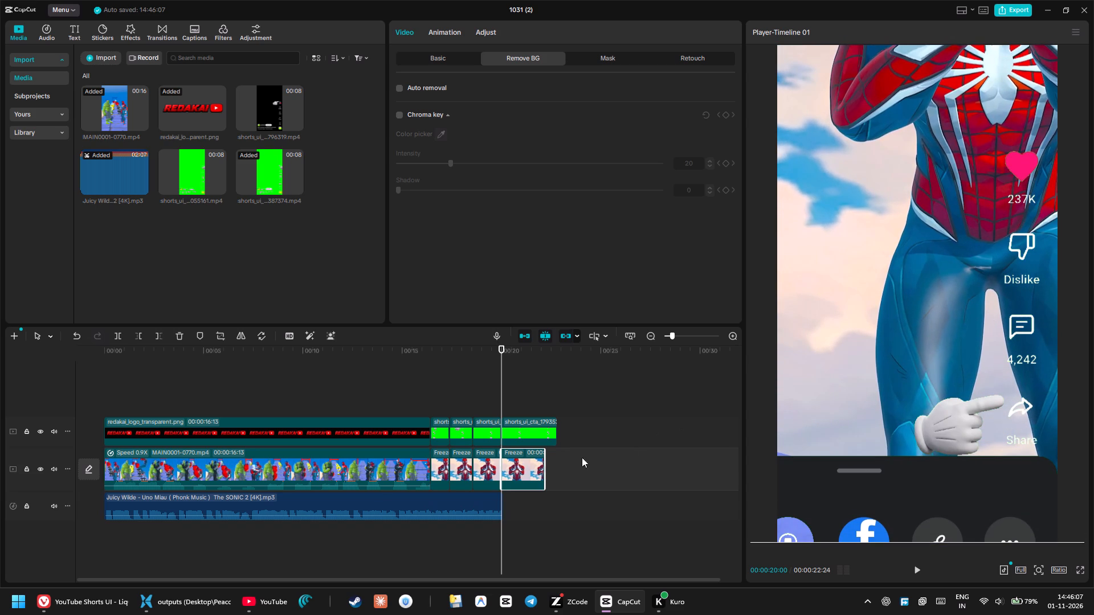
left_click(833, 491)
Shift the fourth overlay segment up and to the right in the frame, showing the Share to sheet with its app names along the bottom.
left_click(516, 426)
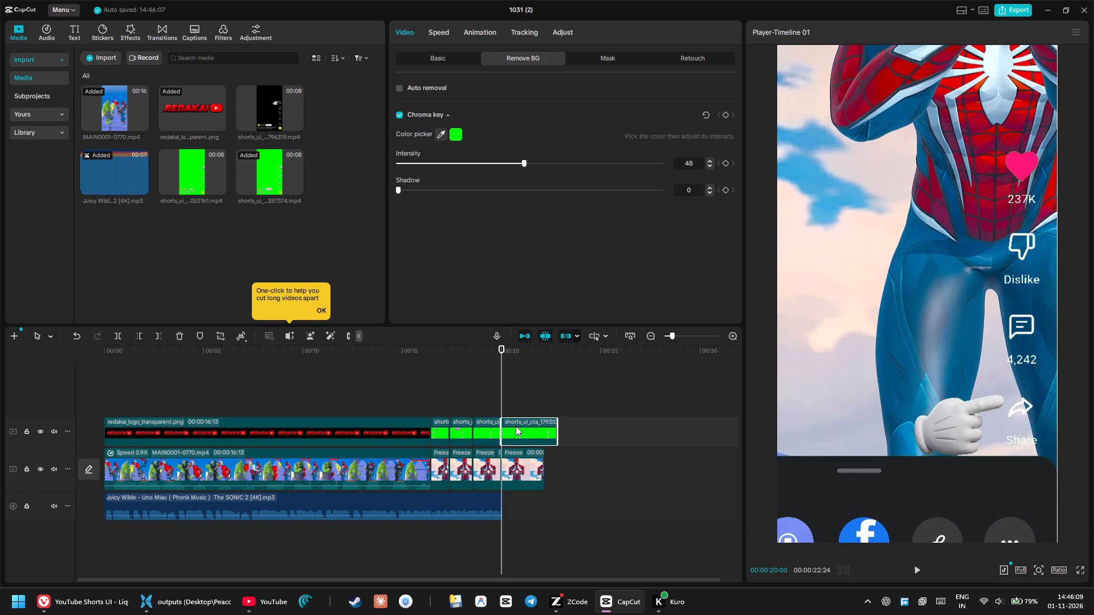
left_click_drag(854, 509, 961, 441)
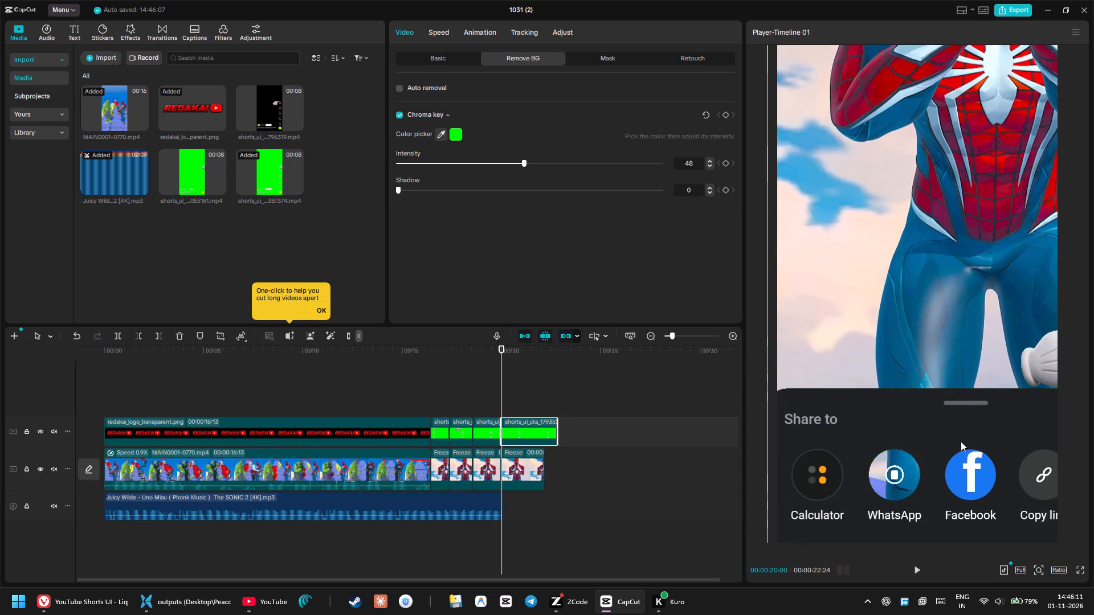
left_click_drag(961, 441, 974, 441)
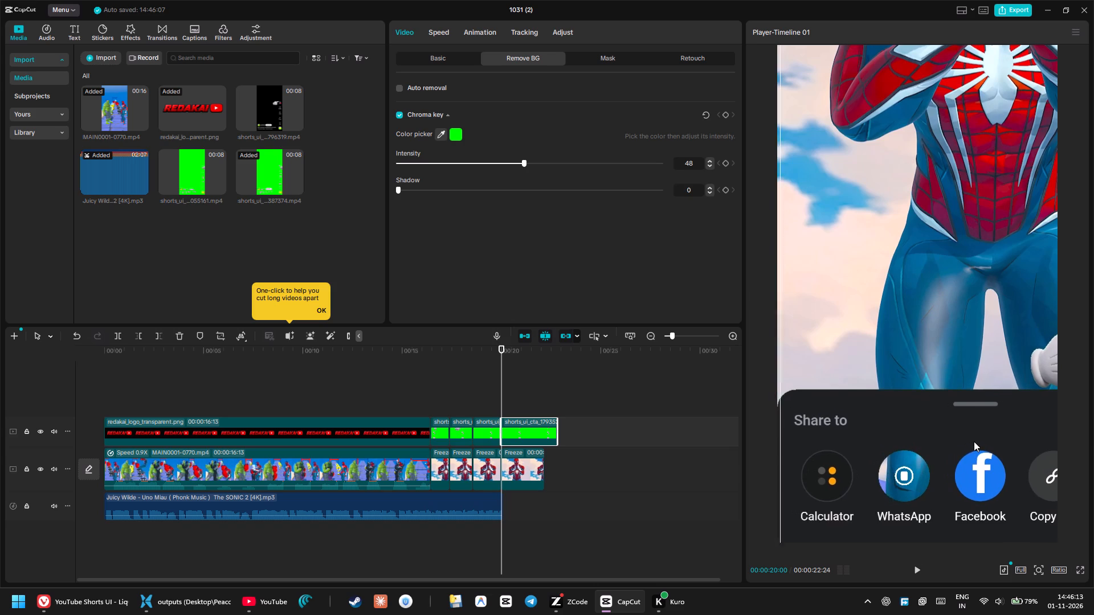
left_click_drag(974, 441, 968, 437)
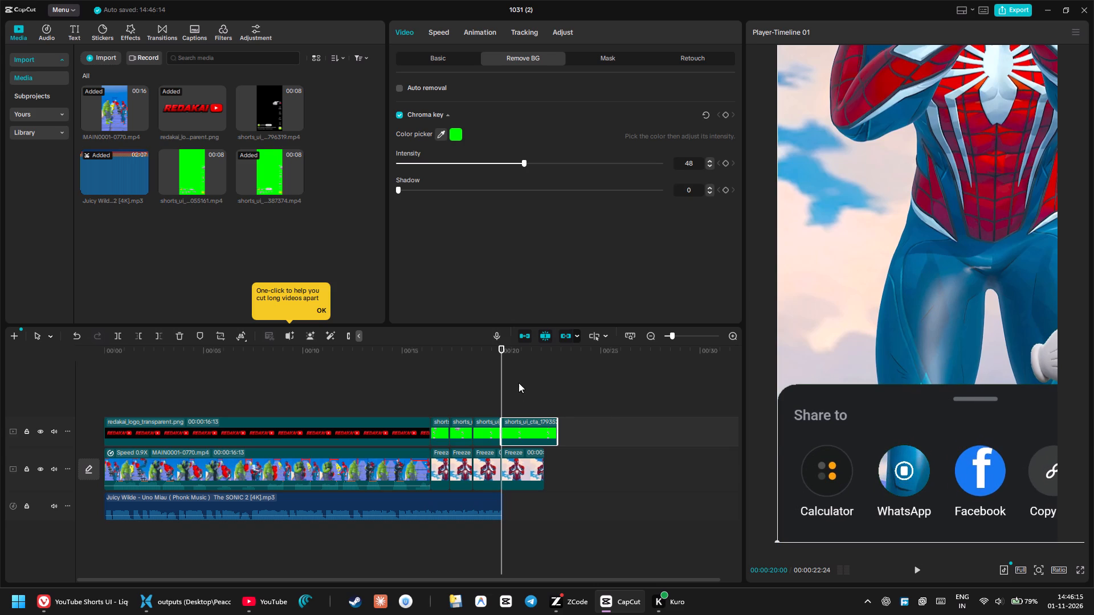
Trim the fourth overlay segment and the fourth freeze-frame segment to end at 00:00:21:03, after the hand points at Calculator.
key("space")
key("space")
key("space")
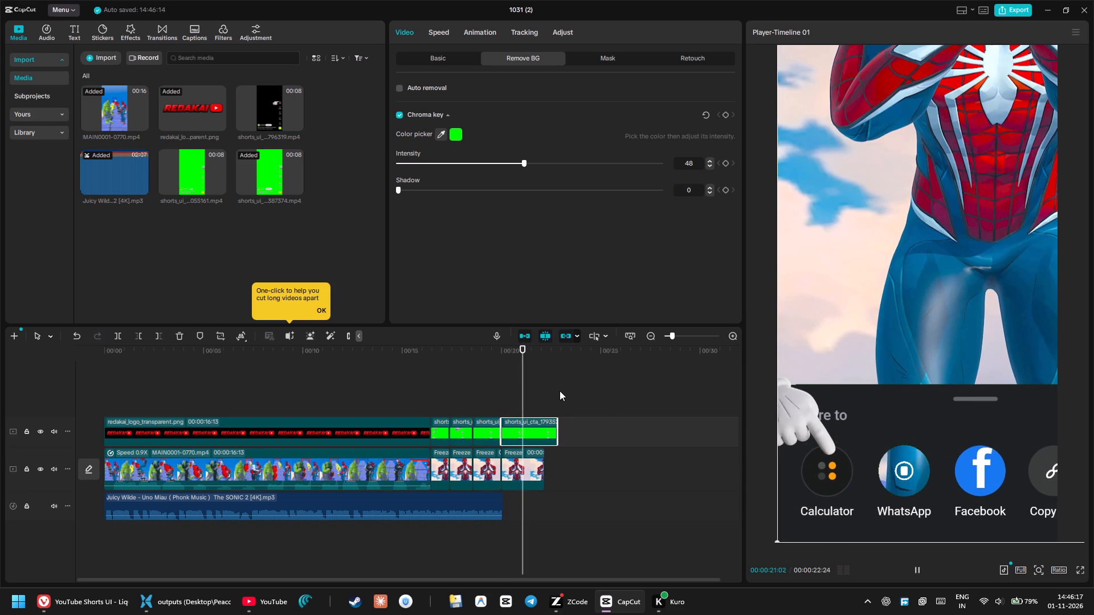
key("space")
left_click_drag(559, 434, 525, 431)
left_click(525, 464)
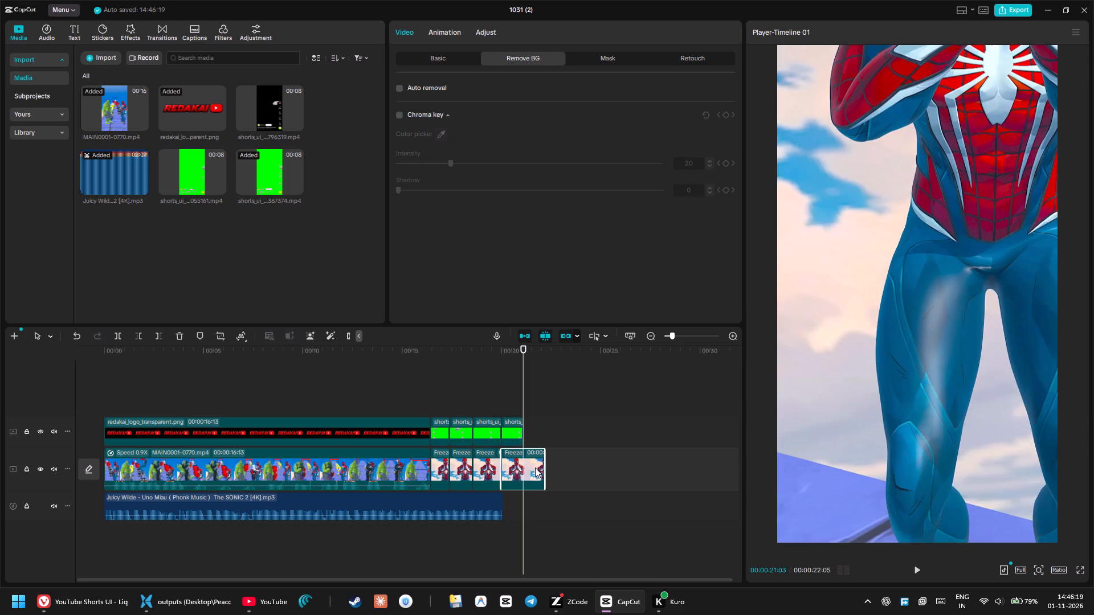
left_click_drag(546, 472, 524, 470)
Play back the ending from before the freeze-frame segments into the Share to sheet segment to check the cuts.
left_click_drag(520, 356, 413, 344)
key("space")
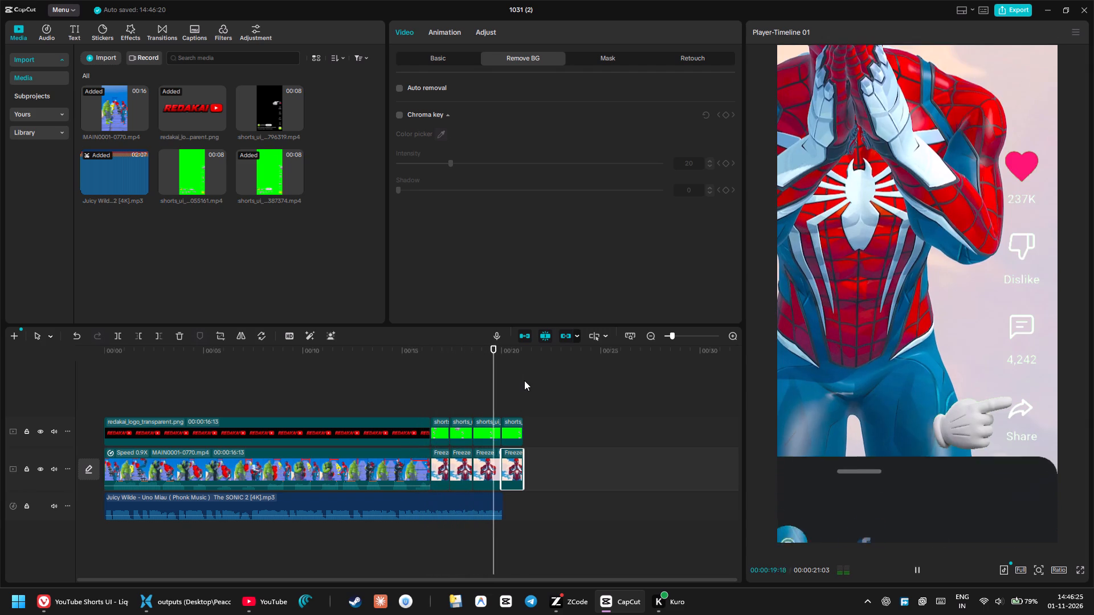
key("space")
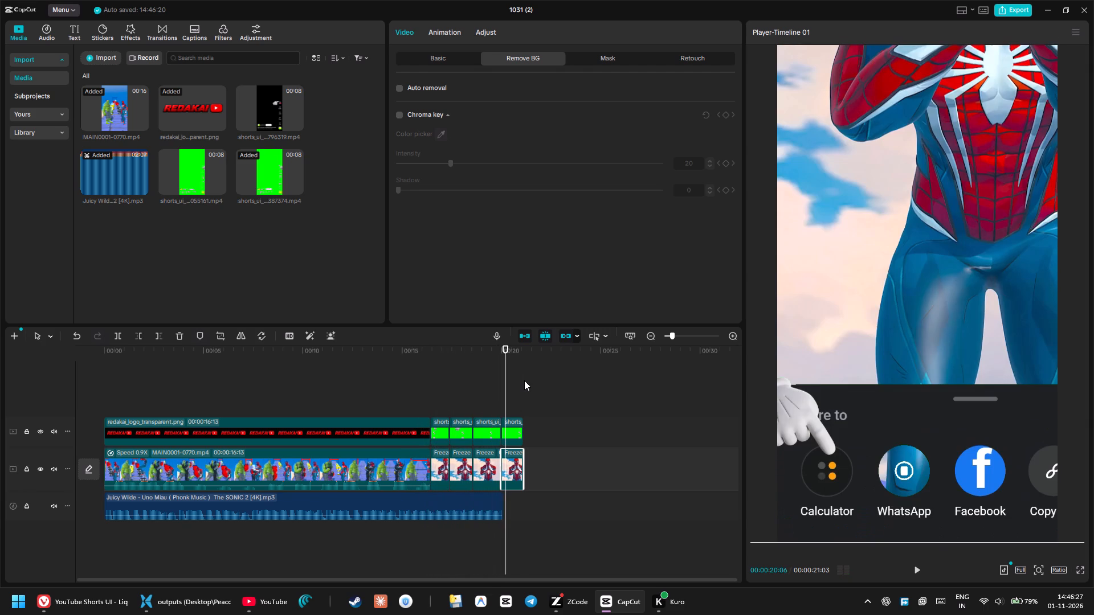
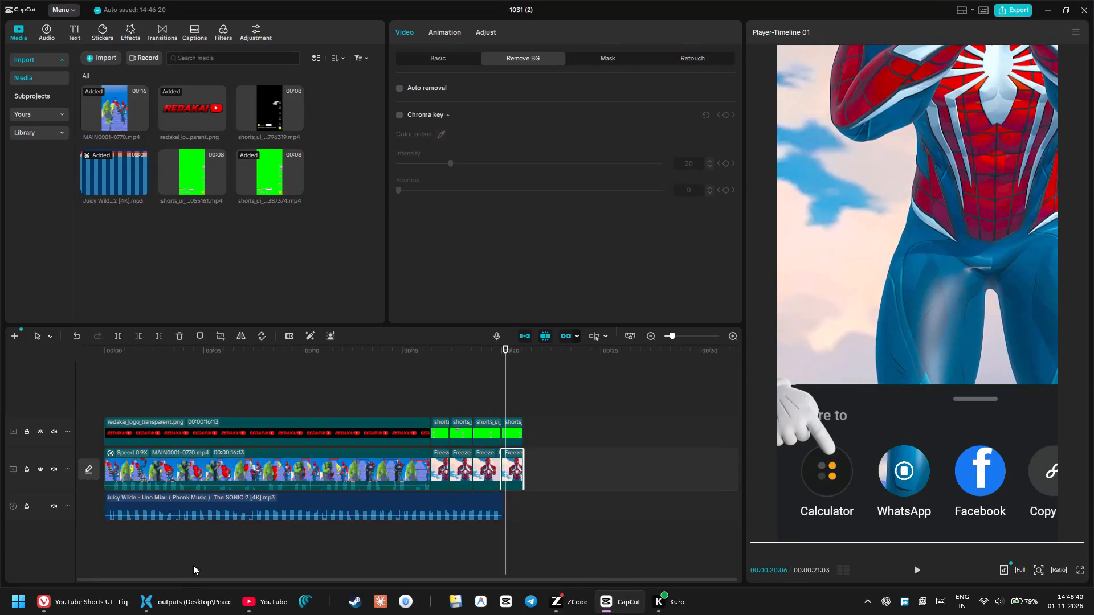
Import gemini_generated_video_5a0f6cb7.mp4 from the VIVI folder into the project media.
left_click(100, 60)
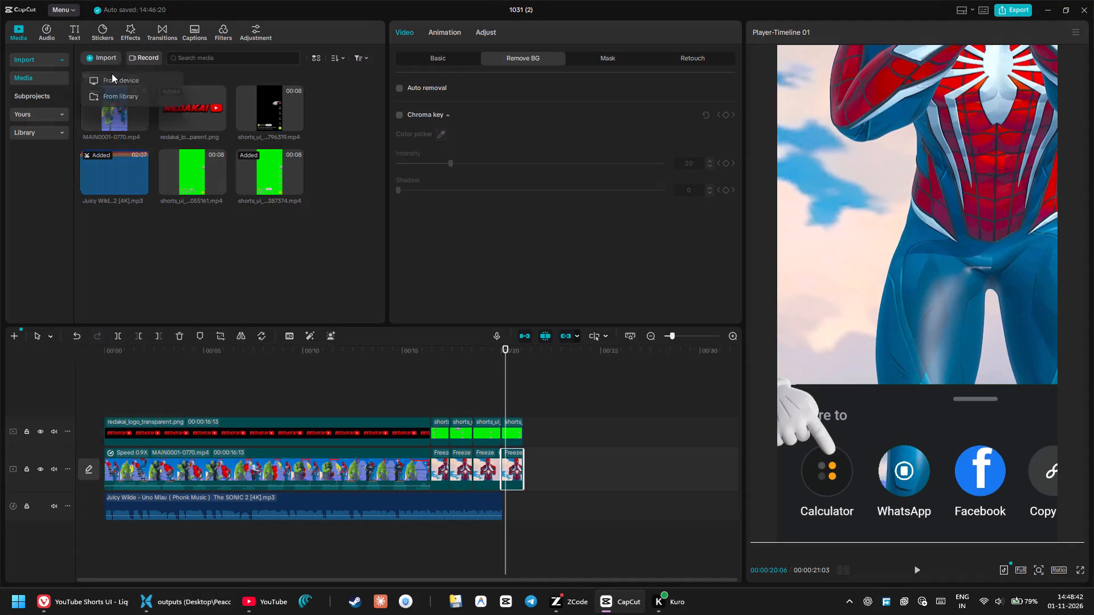
left_click(116, 77)
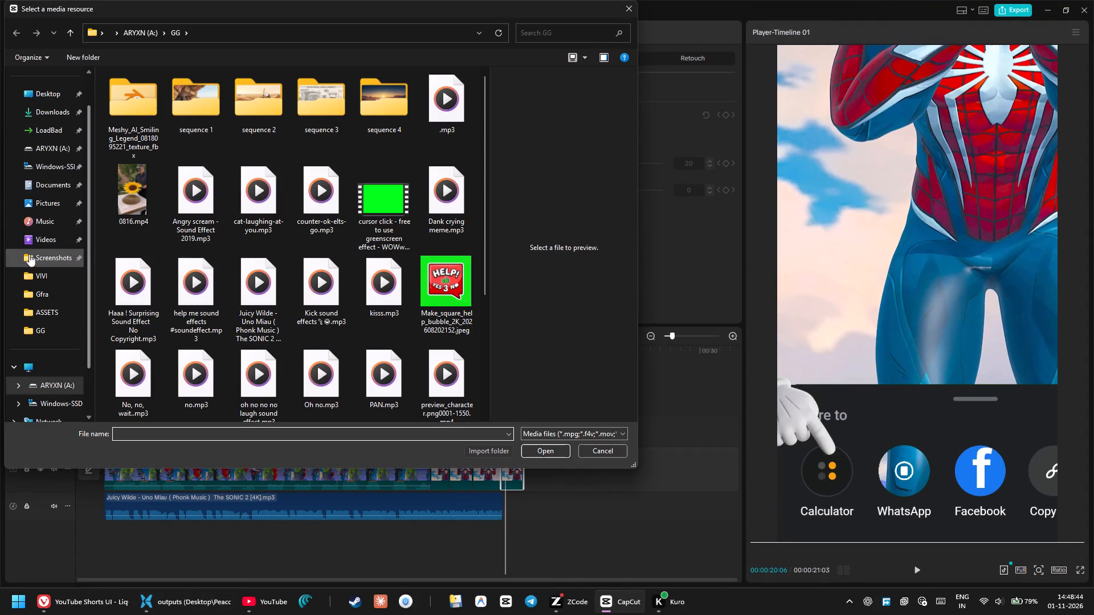
left_click(42, 273)
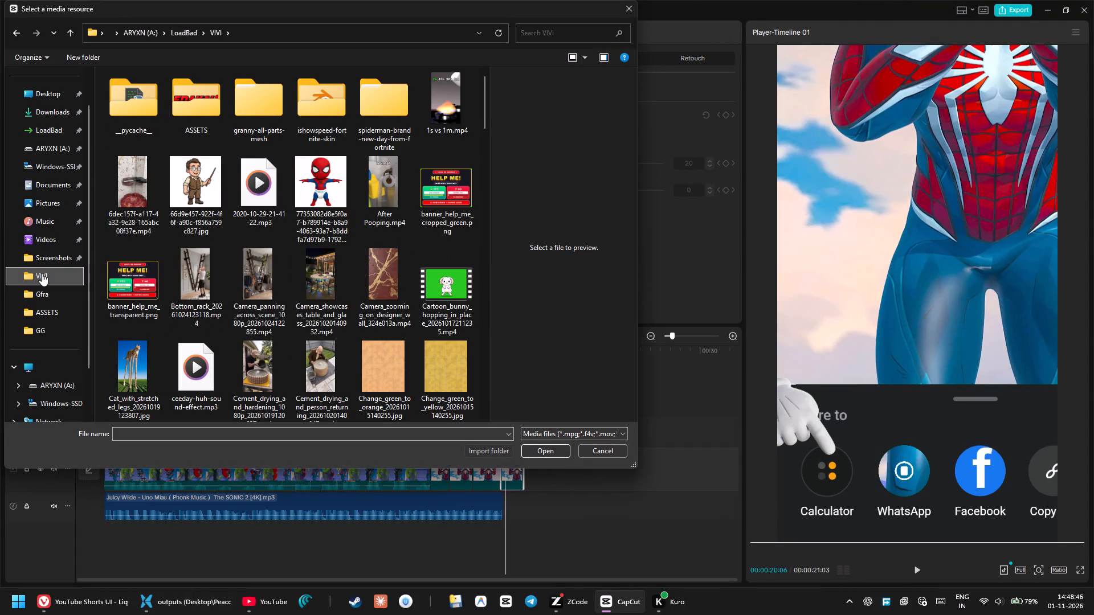
scroll(376, 239, "down", 6)
scroll(374, 263, "up", 2)
left_click(330, 118)
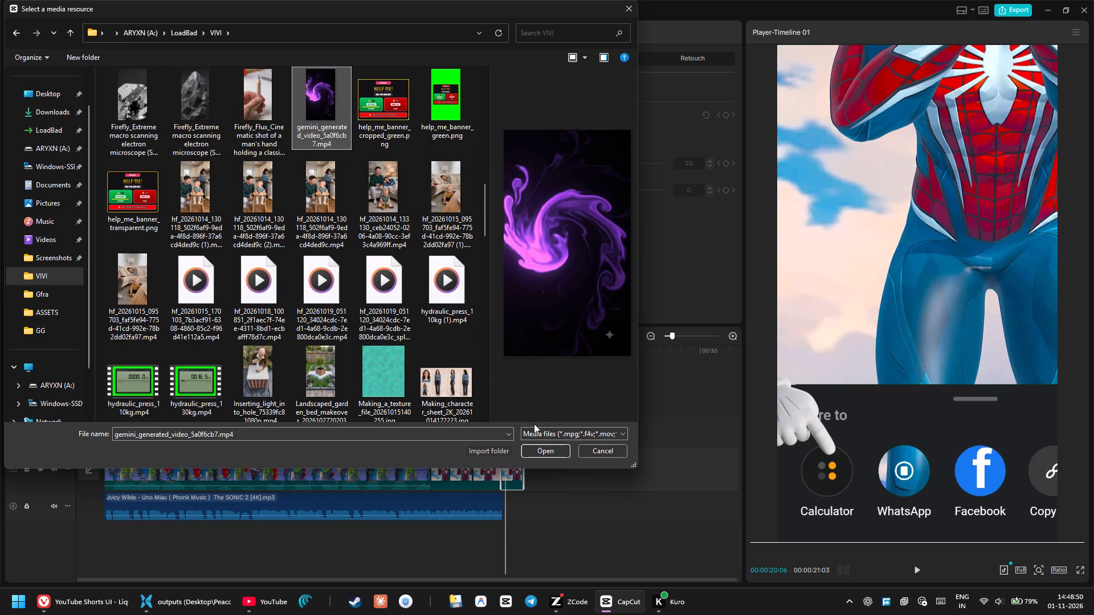
left_click(535, 445)
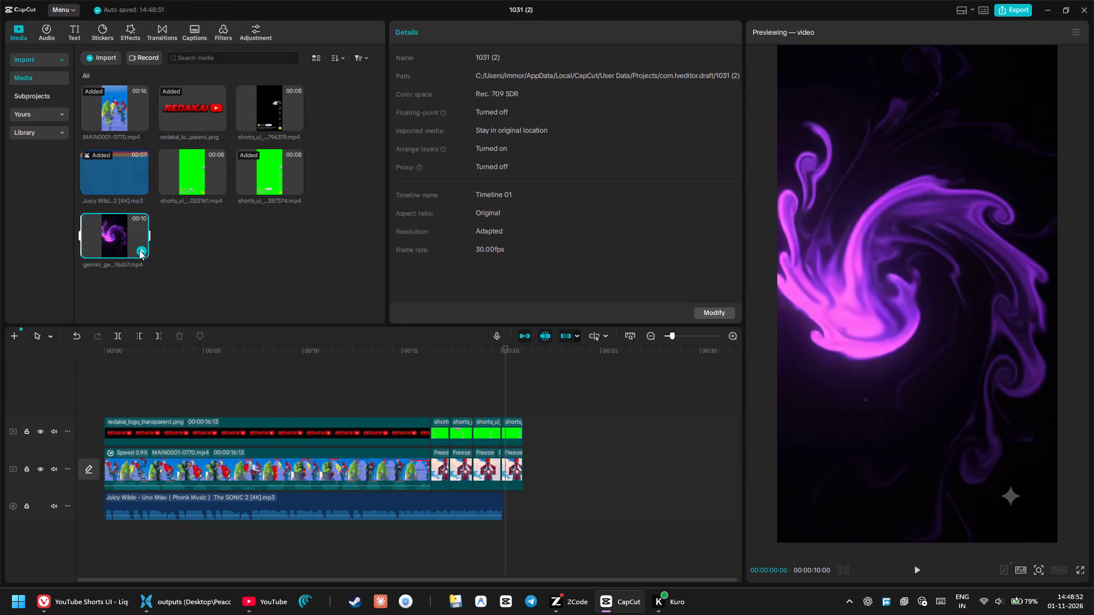
Add the imported purple swirl video to the main track directly after the fourth freeze-frame segment.
left_click(139, 250)
left_click_drag(564, 469, 642, 460)
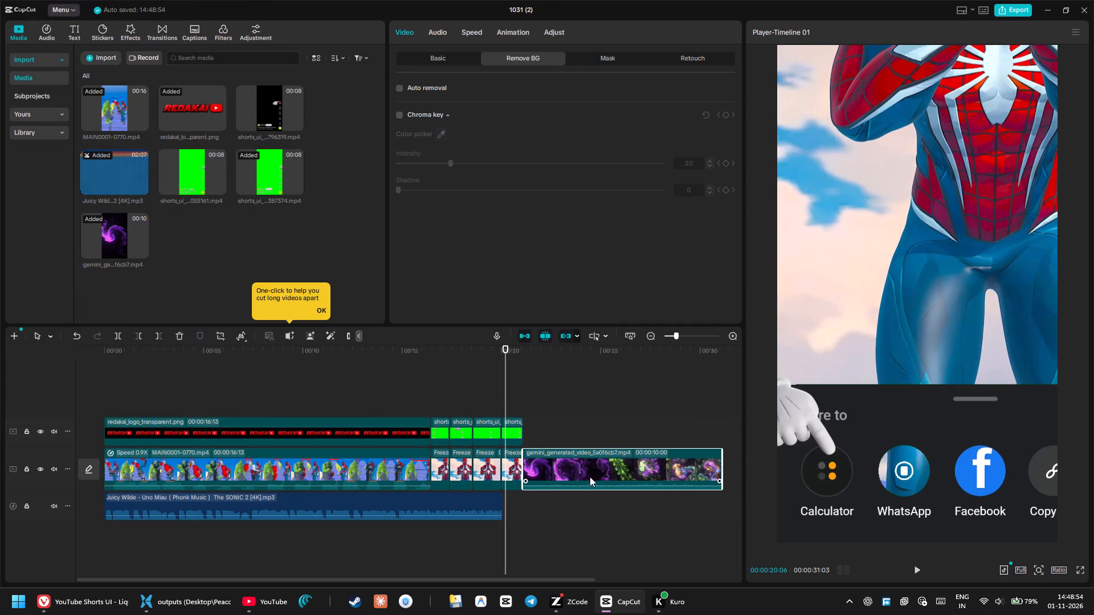
Extend the Juicy Wilde music track to the end of the swirl clip at 00:00:31:03.
left_click(489, 501)
left_click_drag(501, 504, 522, 505)
left_click_drag(505, 512, 652, 522)
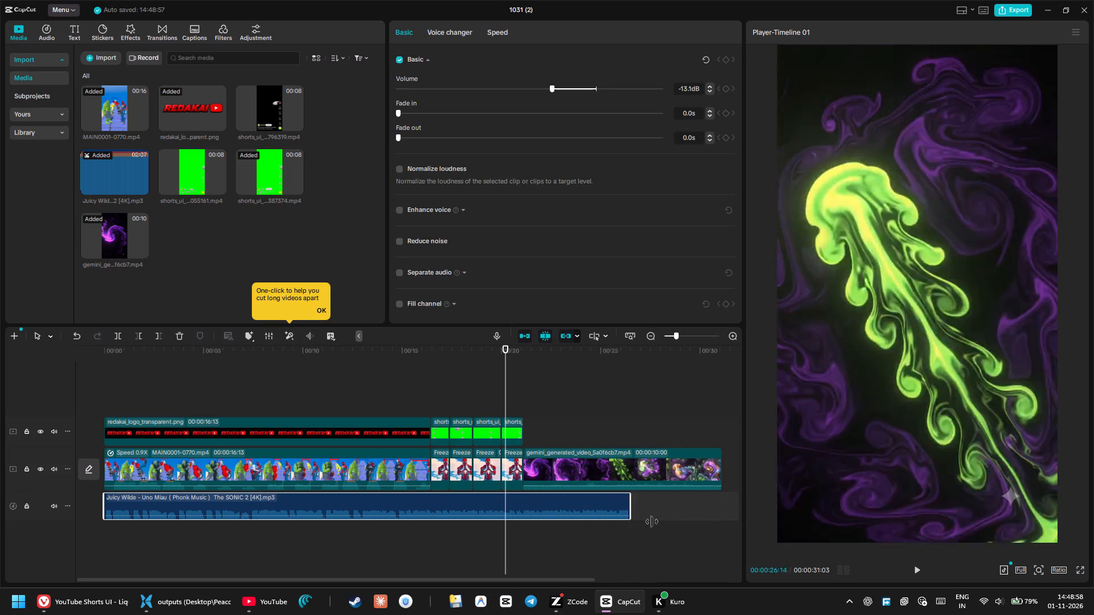
left_click_drag(652, 522, 720, 527)
Set the swirl clip's speed to 1.65x and play across its start to check the pace.
left_click(593, 466)
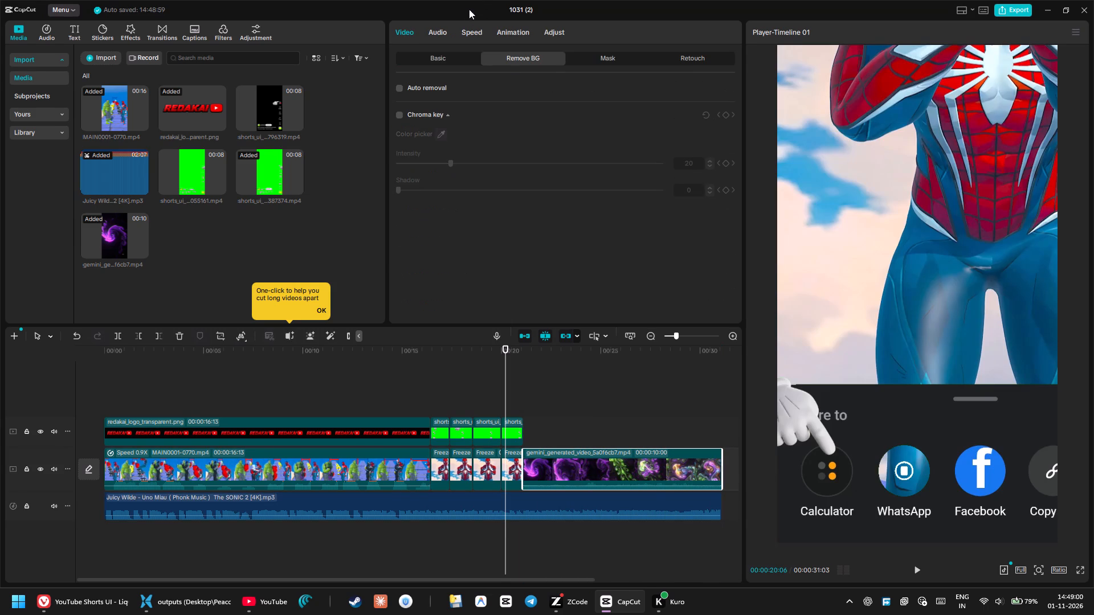
left_click(469, 20)
left_click(470, 32)
left_click_drag(477, 100, 491, 102)
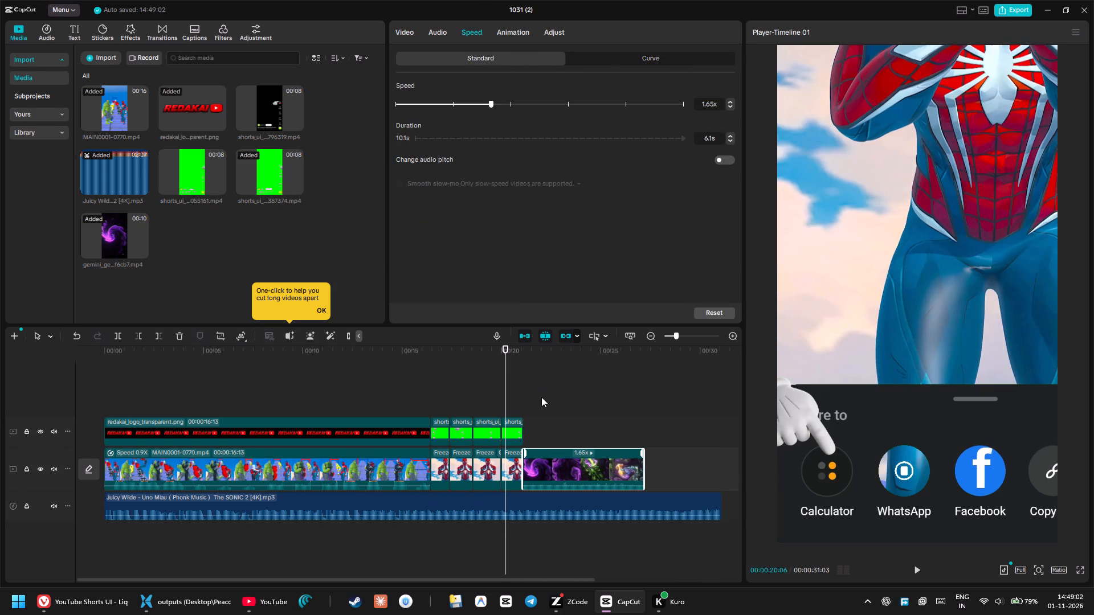
left_click(551, 470)
key("space")
key("space")
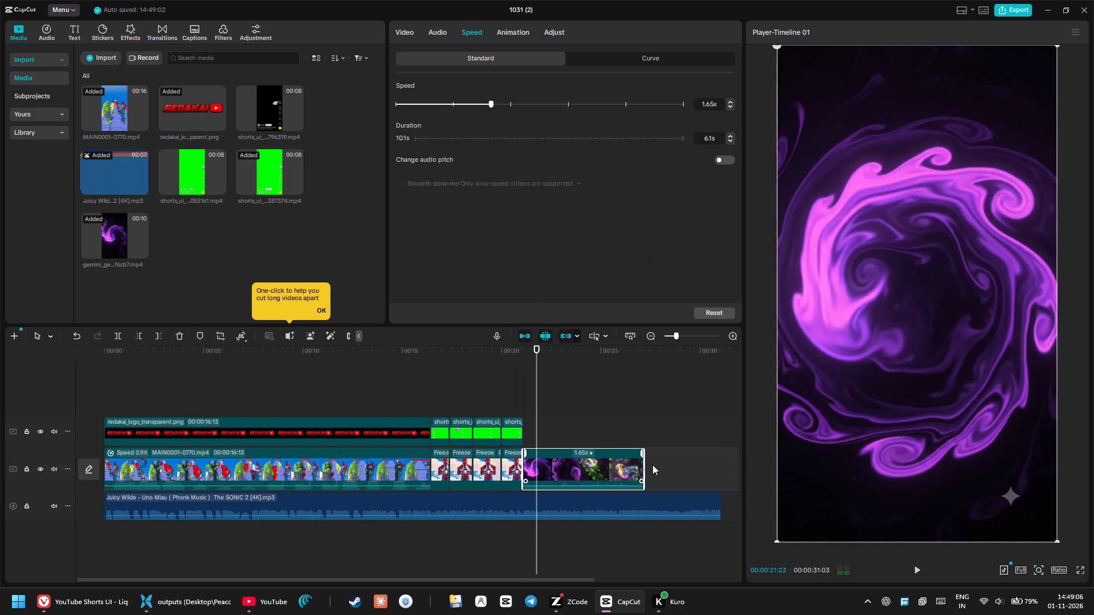
Scale the swirl clip up to 140% and check the enlarged framing in playback.
left_click(435, 32)
left_click(407, 32)
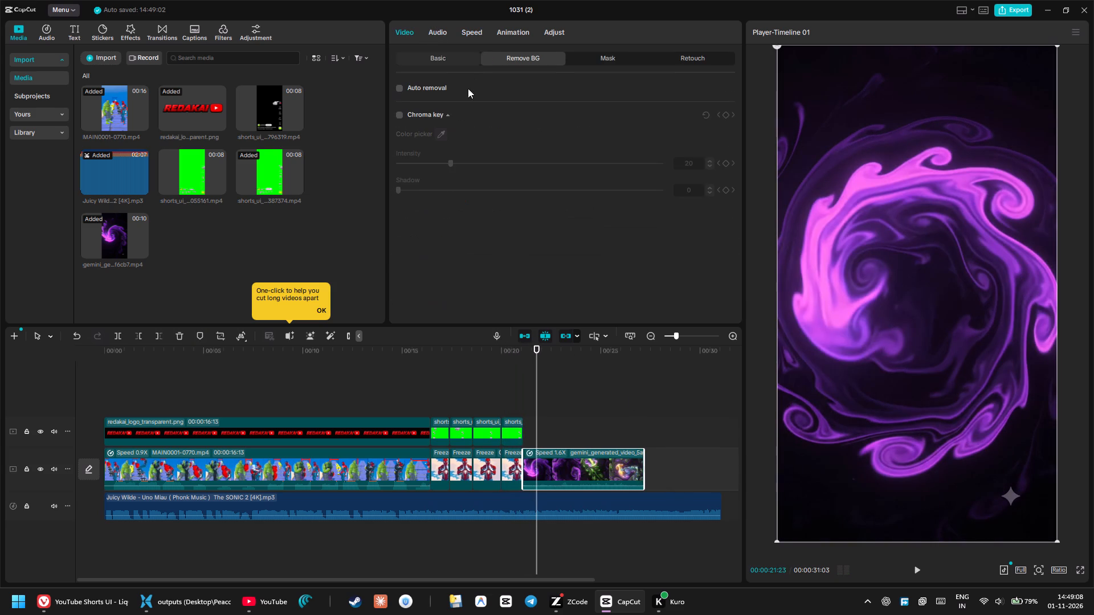
left_click(437, 63)
left_click_drag(454, 117, 469, 119)
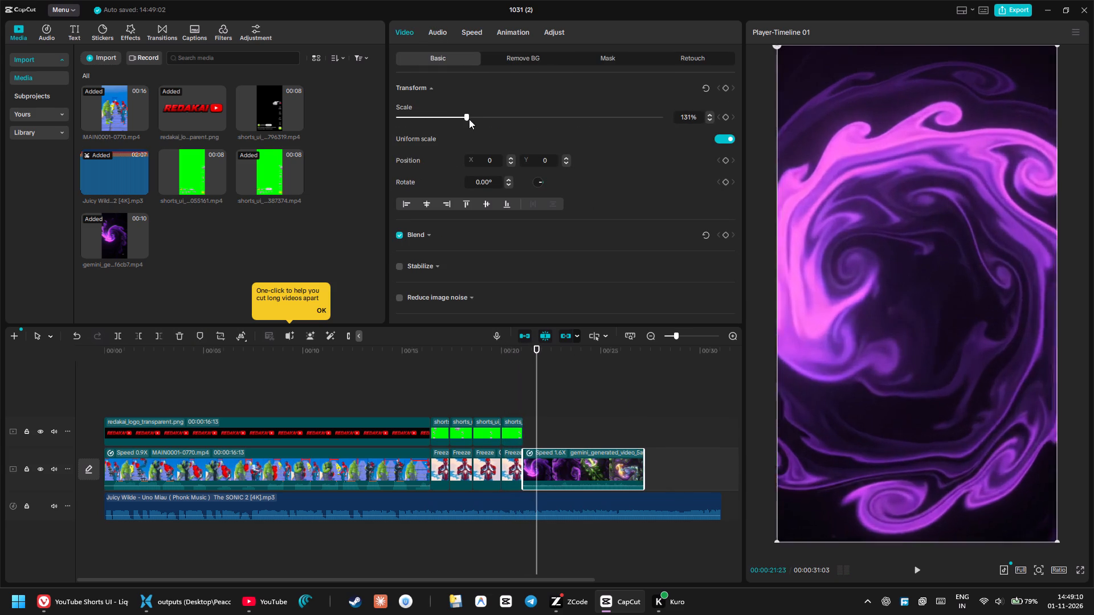
left_click_drag(469, 119, 471, 120)
key("space")
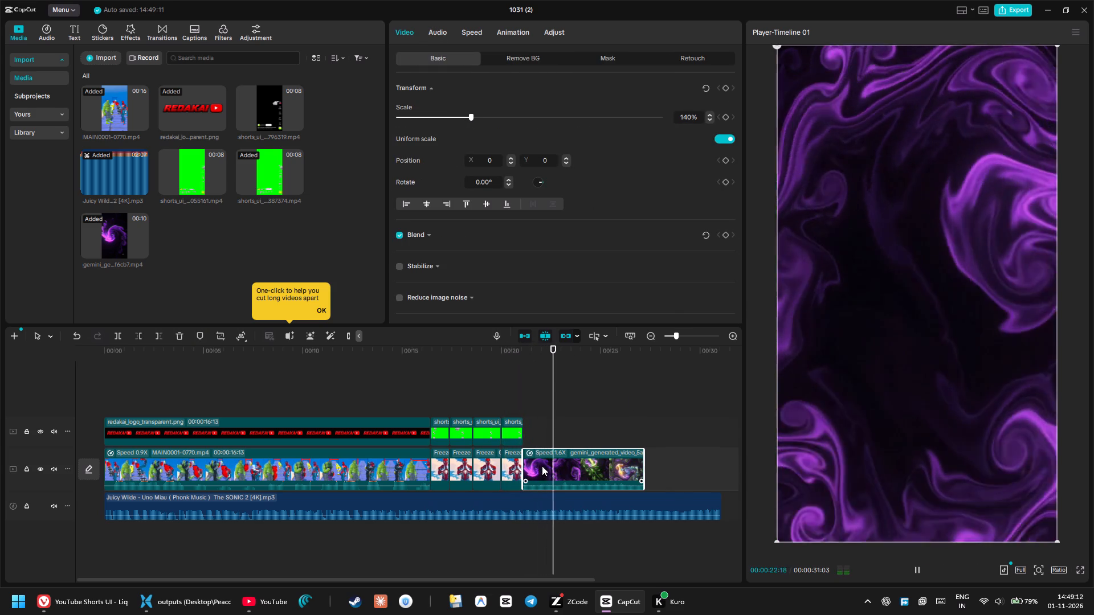
key("space")
Trim about 2.3 seconds off the start of the swirl clip and play back the transition into it.
left_click(541, 469)
left_click_drag(522, 469, 569, 475)
left_click_drag(517, 352, 509, 350)
key("space")
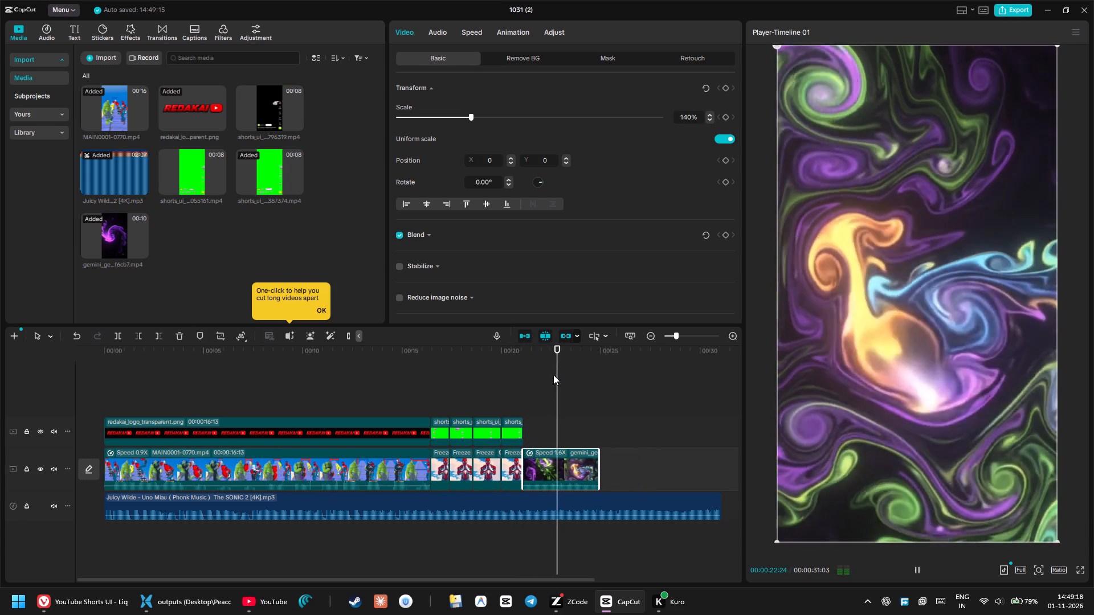
key("space")
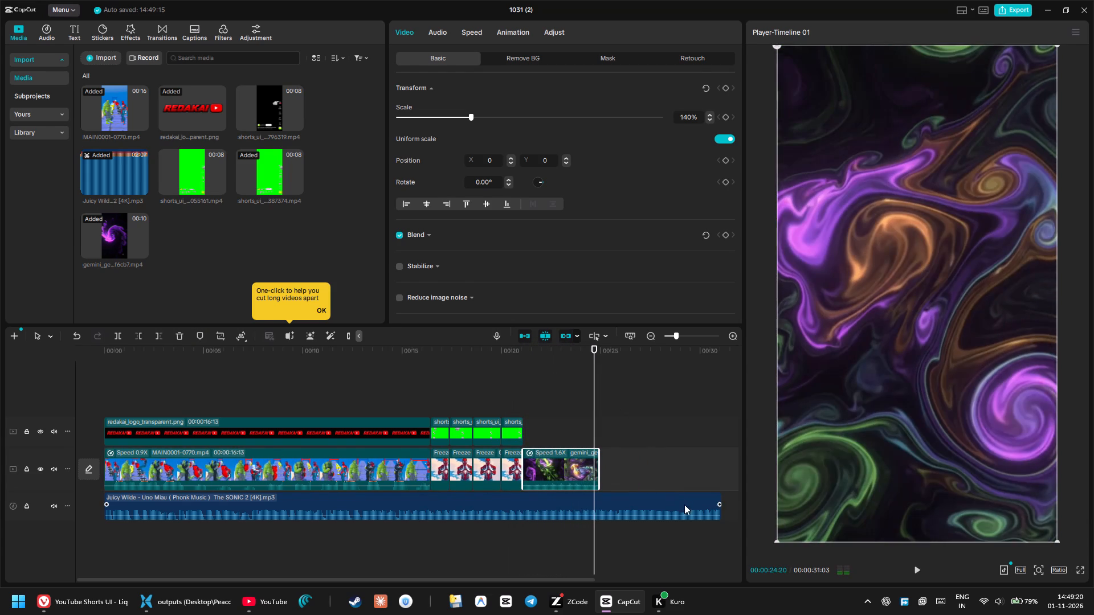
Shorten the music track to end with the trimmed swirl clip at 00:00:24:27.
left_click(684, 505)
left_click_drag(722, 512, 599, 512)
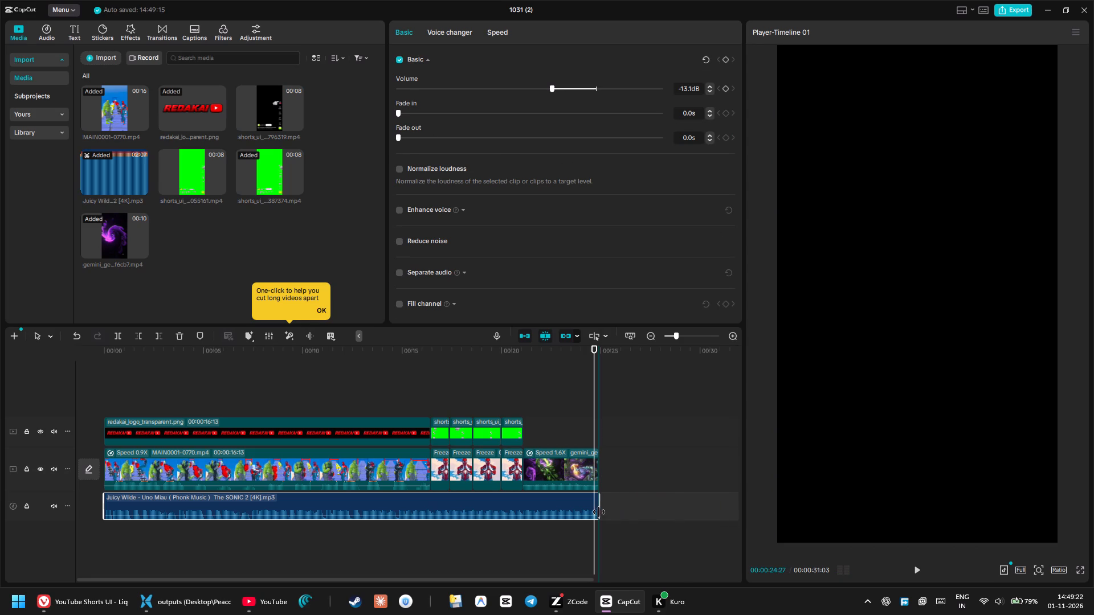
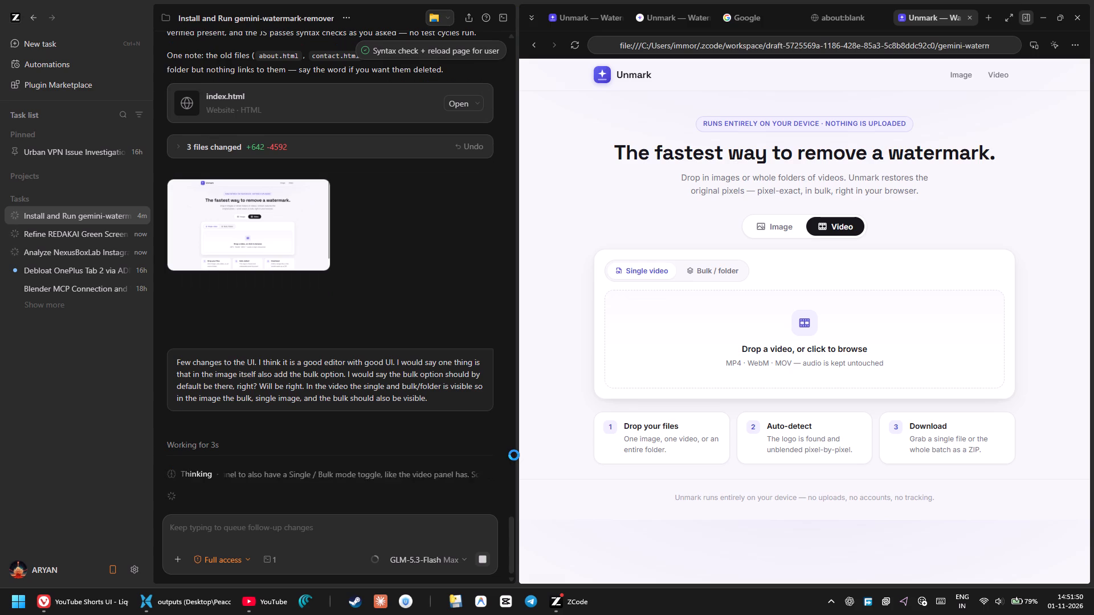
left_click(440, 95)
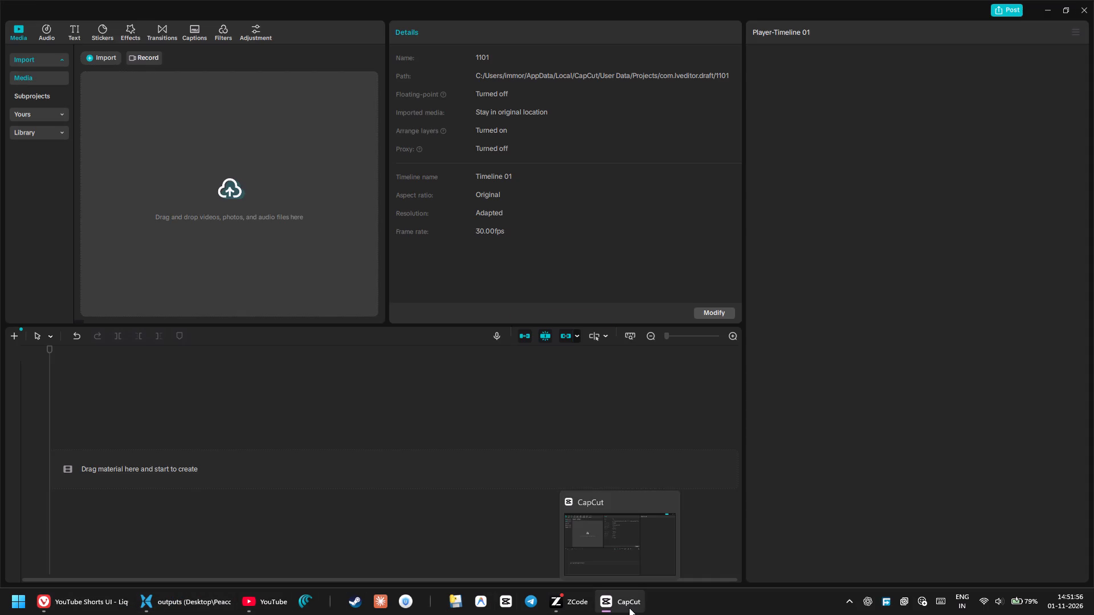
Add the saved My presets1 audio to the start of the timeline.
left_click(57, 134)
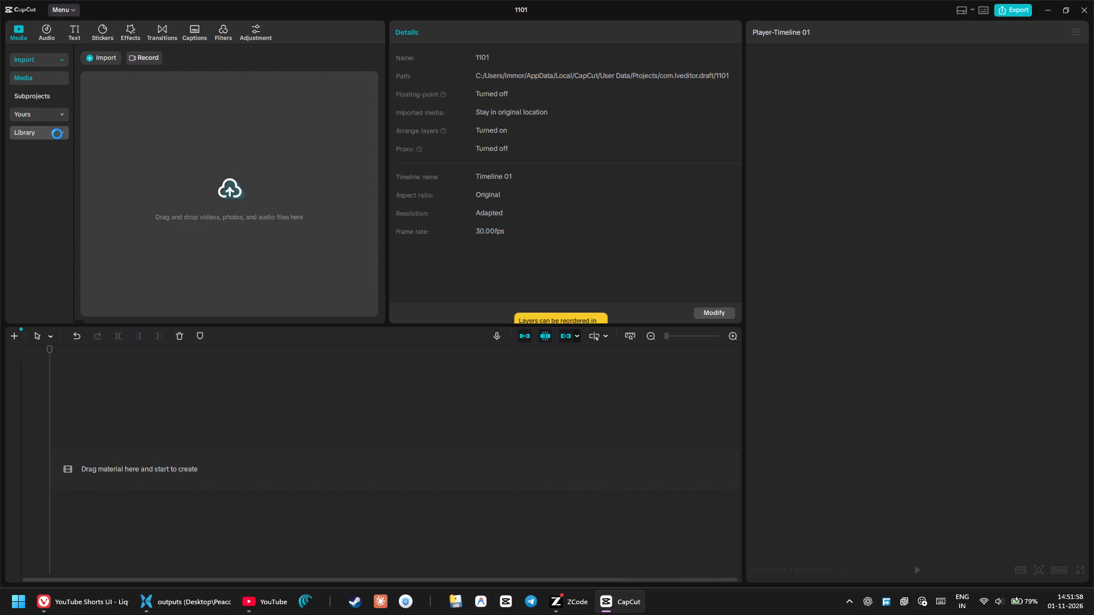
left_click(60, 83)
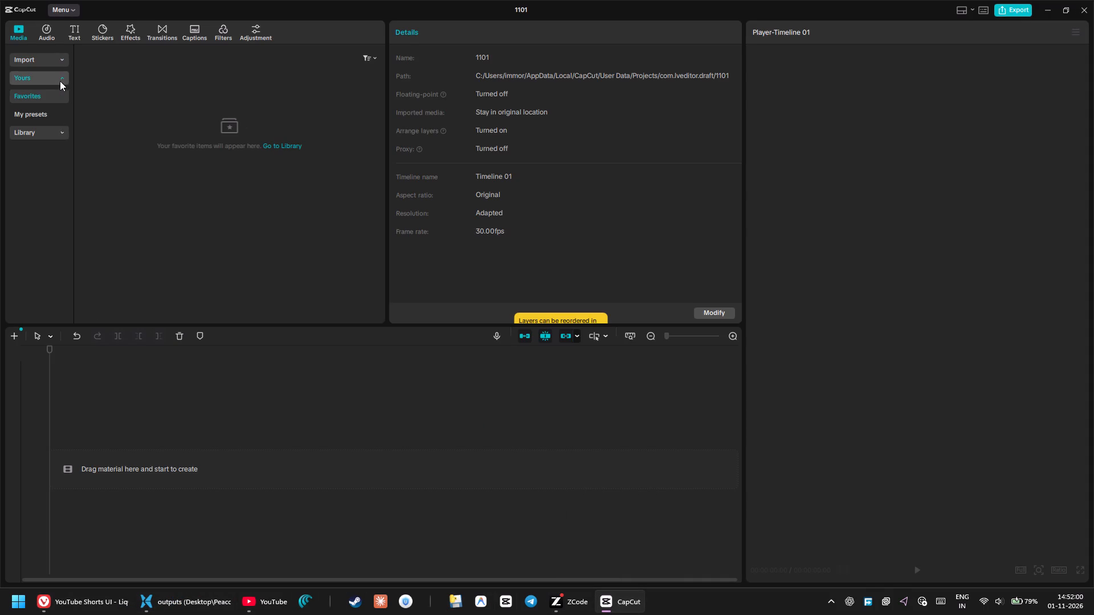
left_click(49, 113)
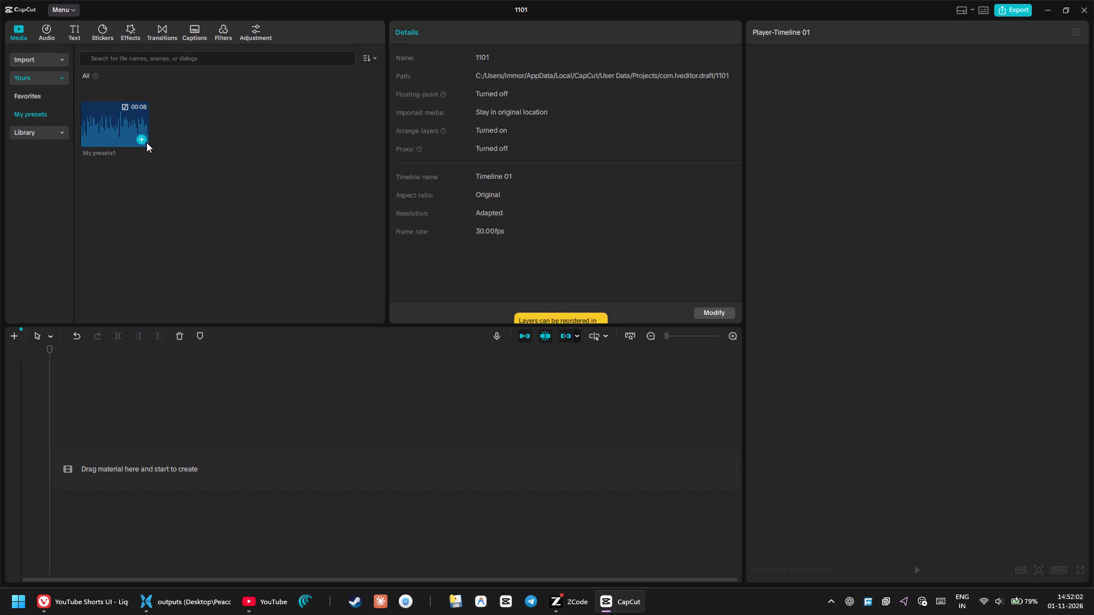
left_click(142, 139)
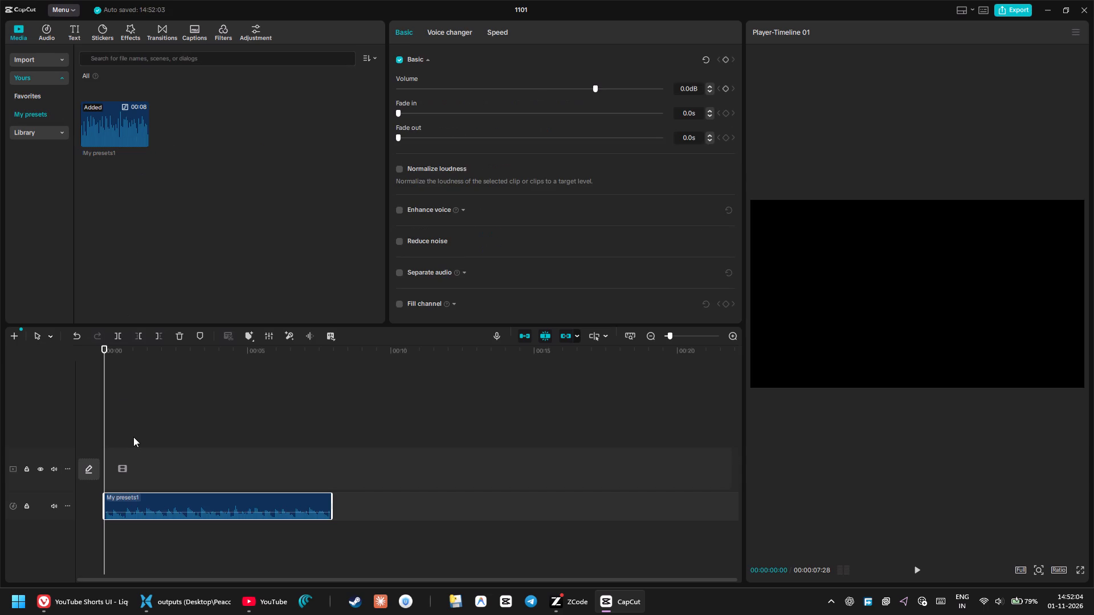
Bring the downloaded Camera_zooming_on_designer_wall and 6dec157f MP4 videos from the browser's downloads into the CapCut timeline.
left_click(67, 614)
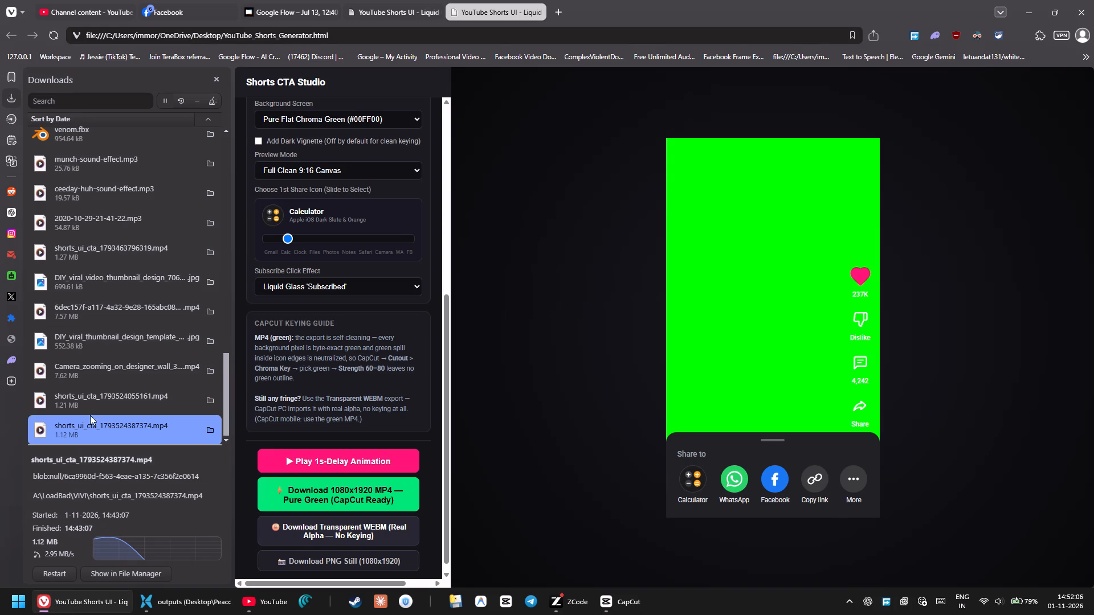
left_click(92, 375)
left_click(114, 309, "ctrl")
left_click_drag(89, 311, 333, 405)
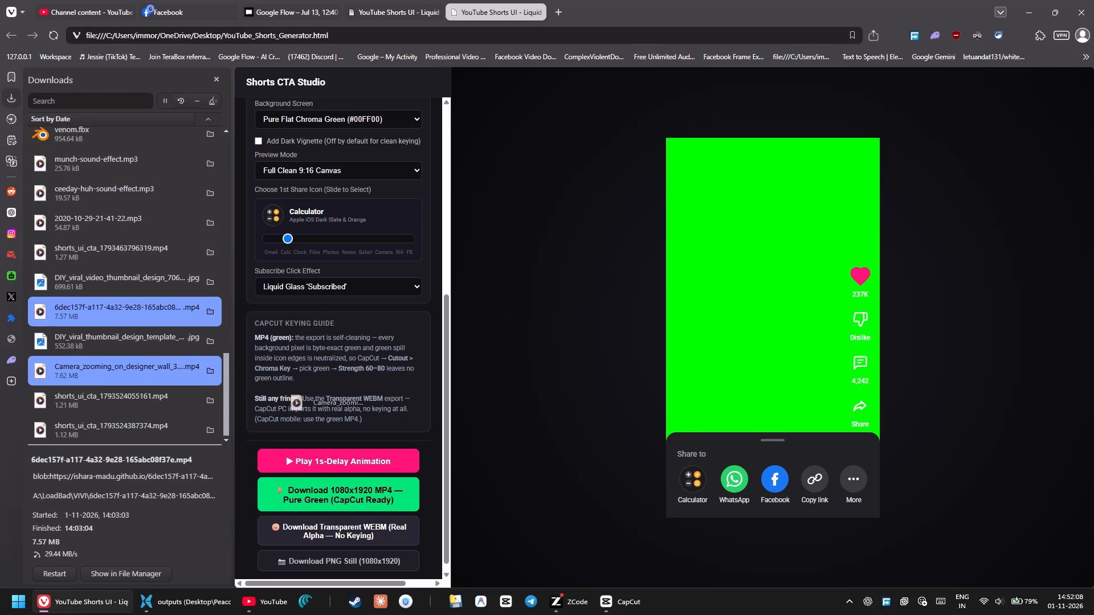
left_click_drag(333, 405, 170, 458)
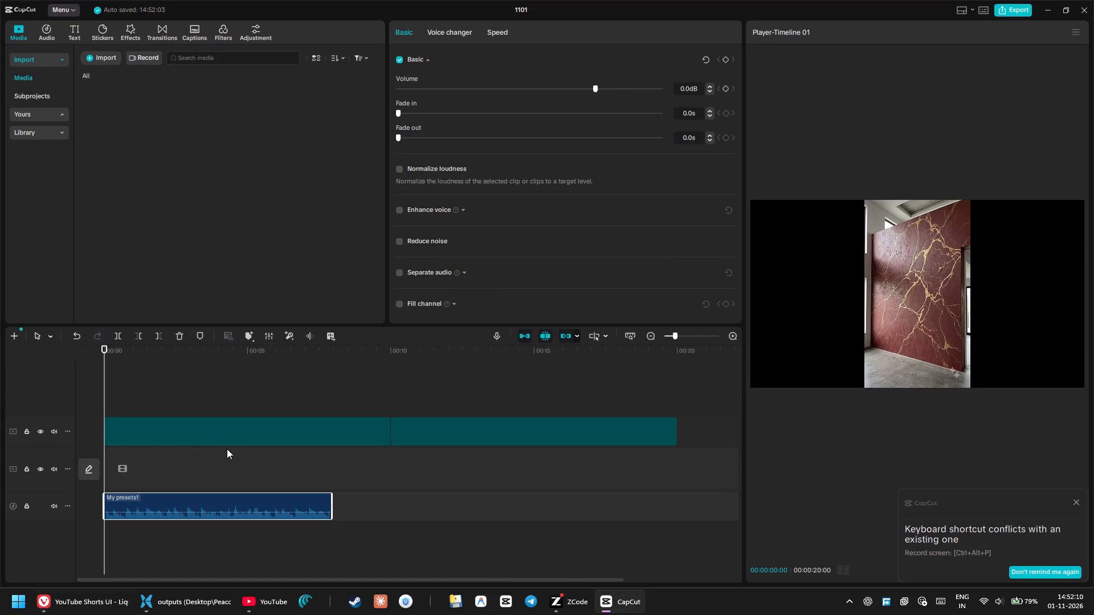
Arrange both clips on the main track, with the 6dec157f paint bucket clip first and the designer wall clip directly after it.
left_click(493, 432)
left_click(463, 392)
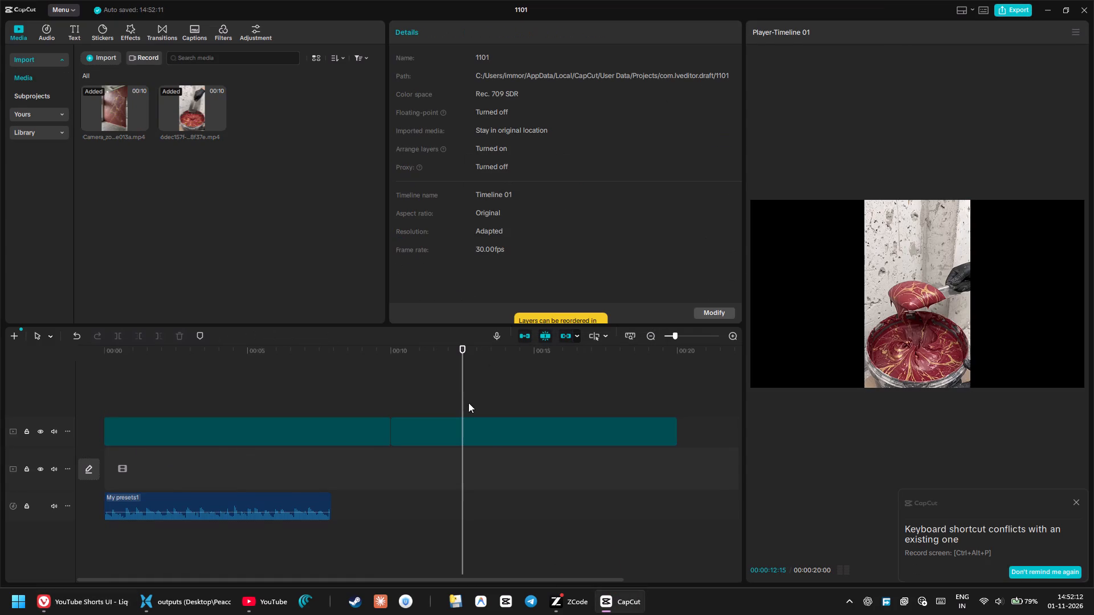
left_click(472, 424)
left_click_drag(478, 430, 165, 483)
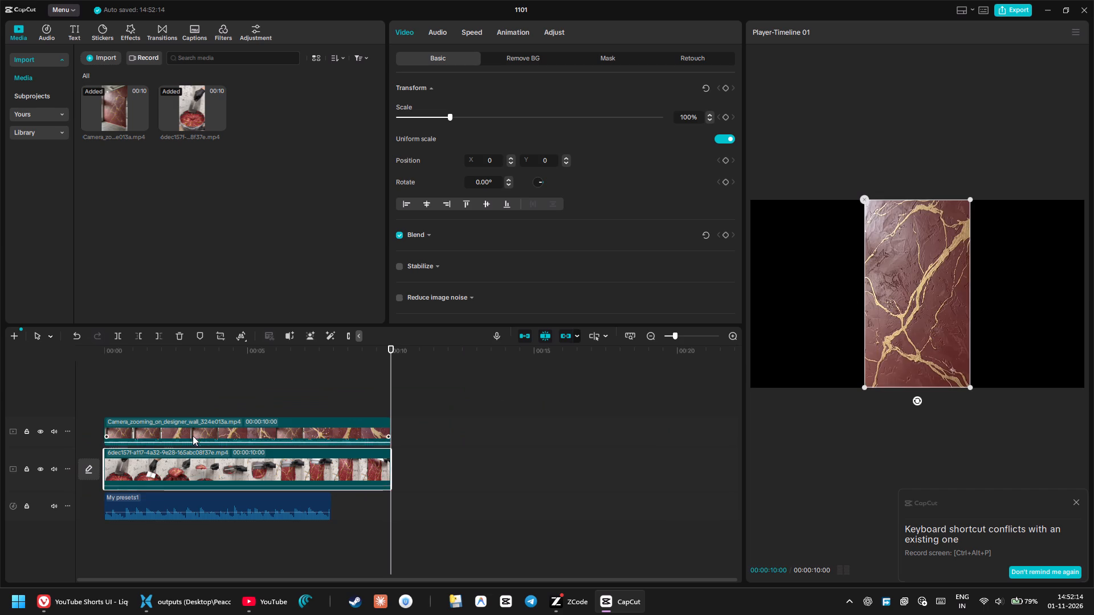
left_click(195, 429)
left_click_drag(178, 425, 463, 468)
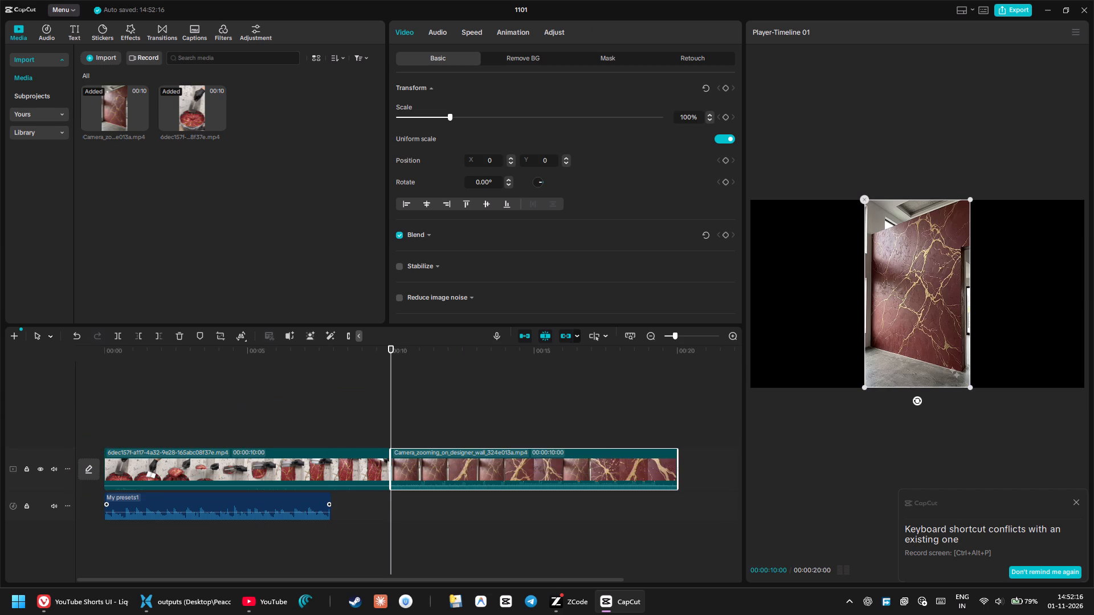
left_click_drag(242, 421, 514, 471)
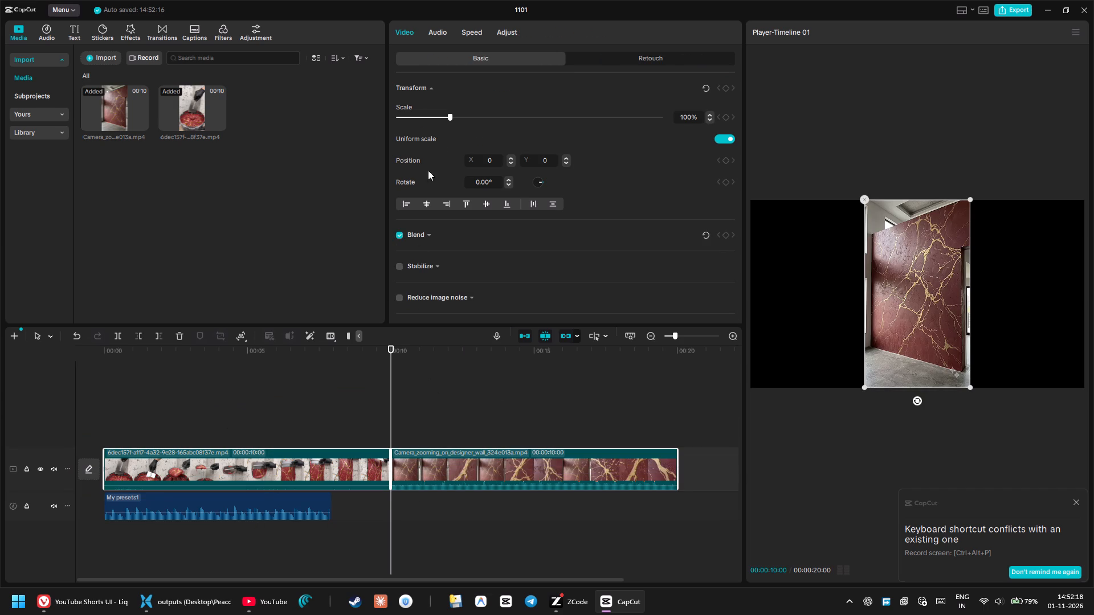
Set the paint bucket clip's speed to 1.35x and briefly play it from the beginning.
left_click(364, 455)
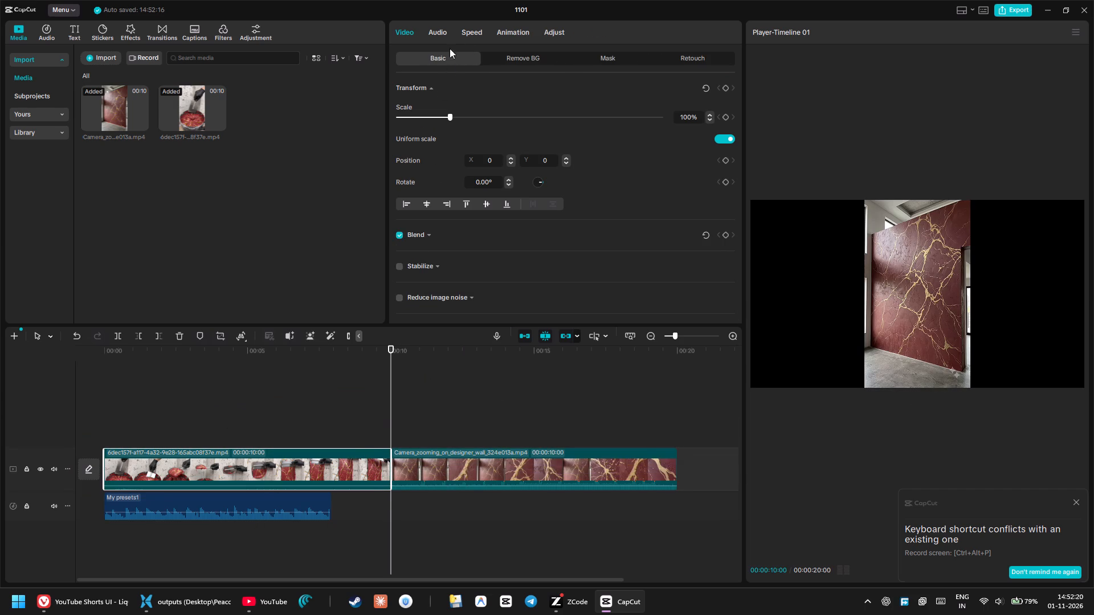
left_click(462, 30)
left_click(473, 104)
left_click_drag(385, 352, 99, 356)
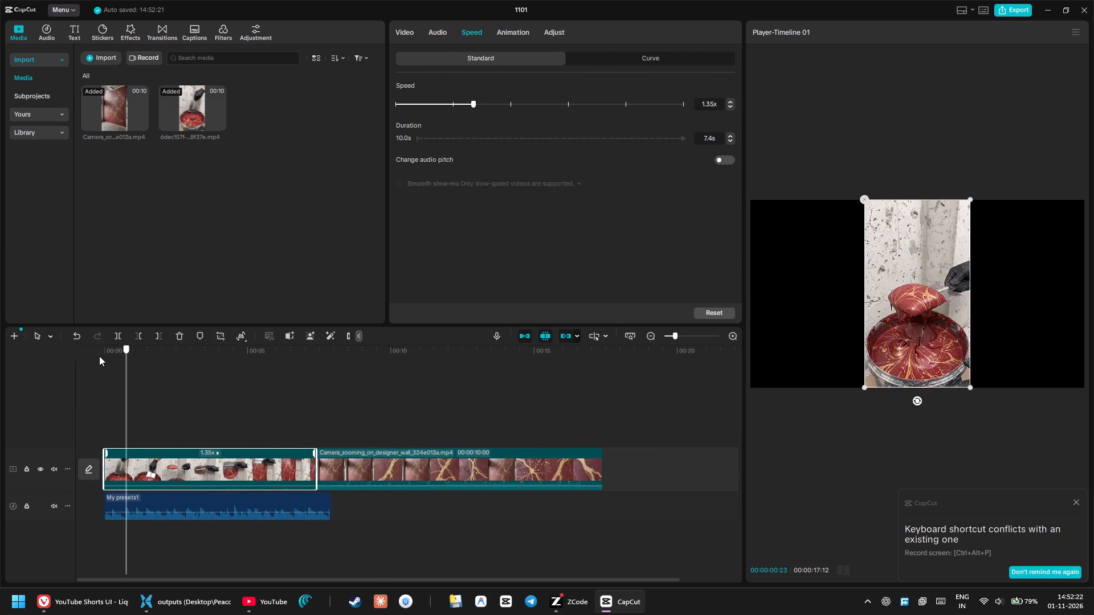
left_click_drag(99, 356, 72, 358)
key("space")
key("space")
Dismiss the shortcut conflict notice and set the project's aspect ratio to 9:16.
left_click(1075, 502)
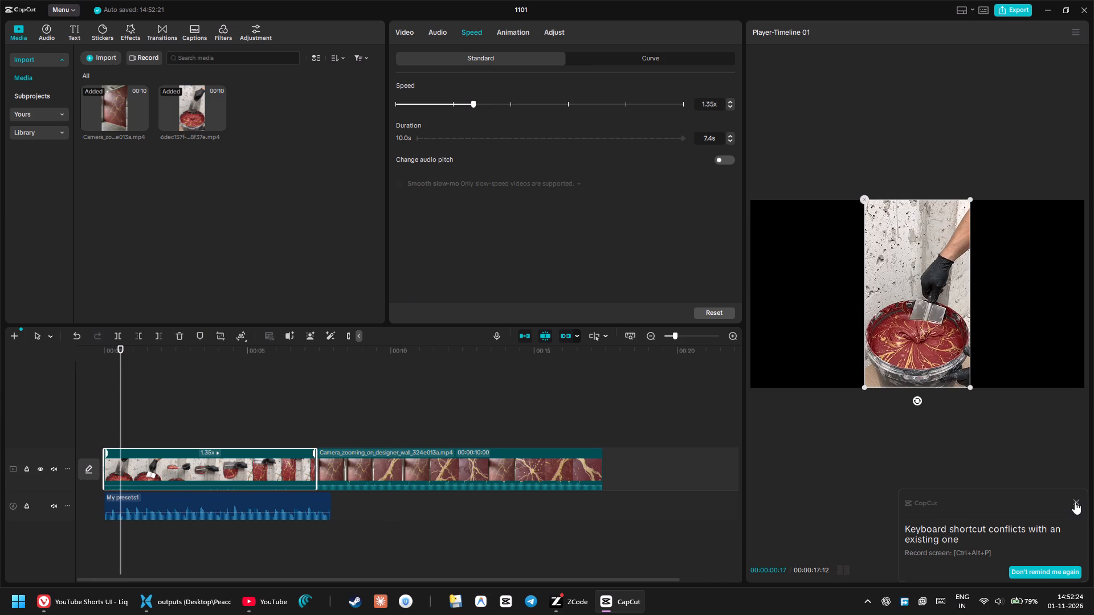
left_click(1059, 569)
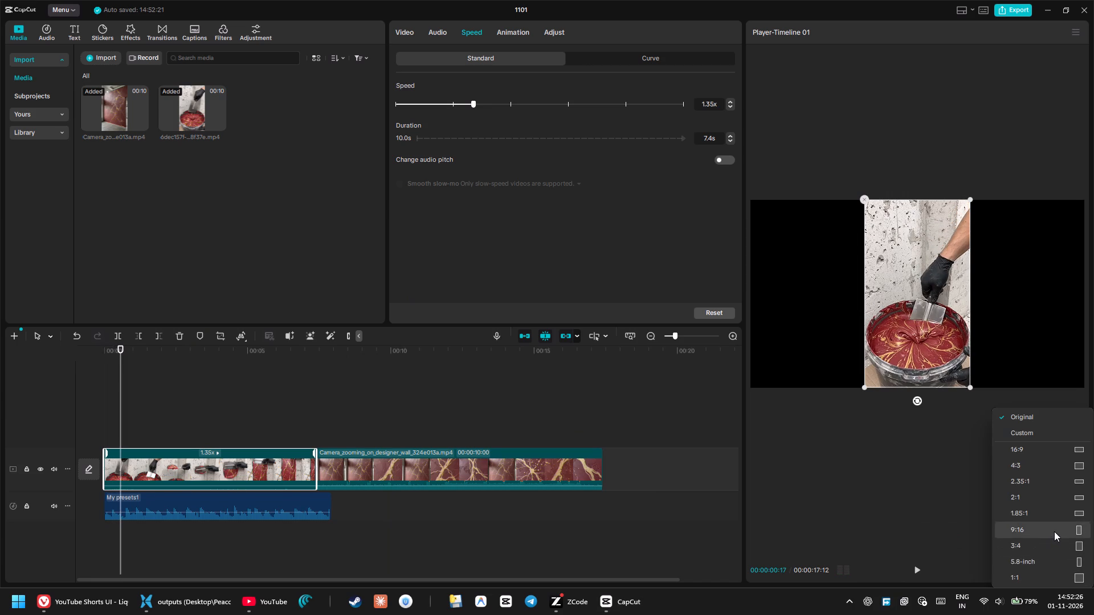
left_click(1054, 530)
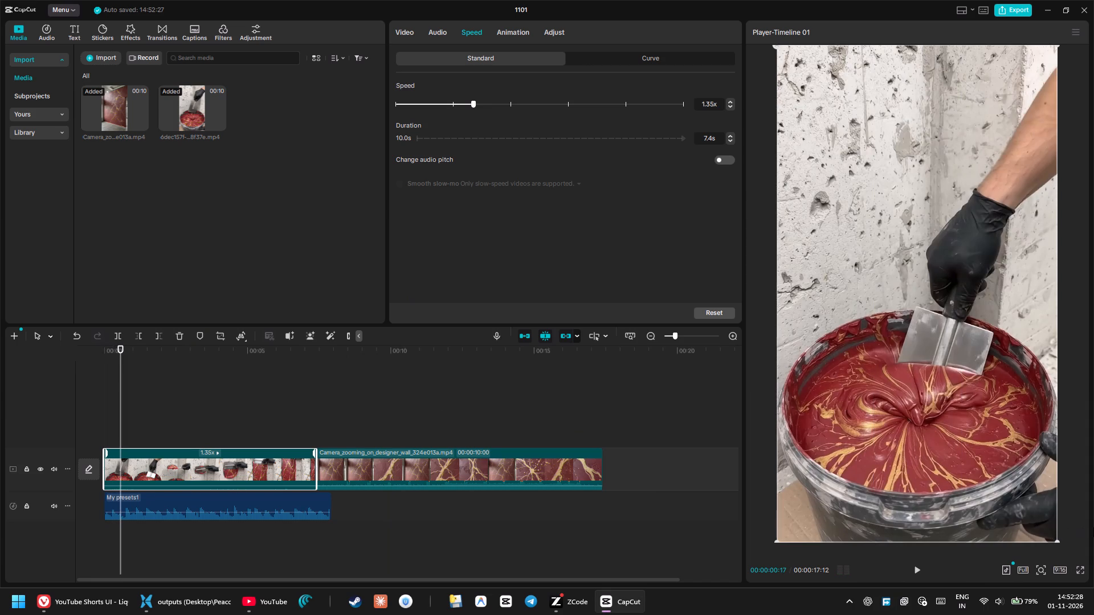
Play the opening briefly and speed up the paint bucket clip to 1.58x, shortening it to about 6.4 s.
key("space")
key("space")
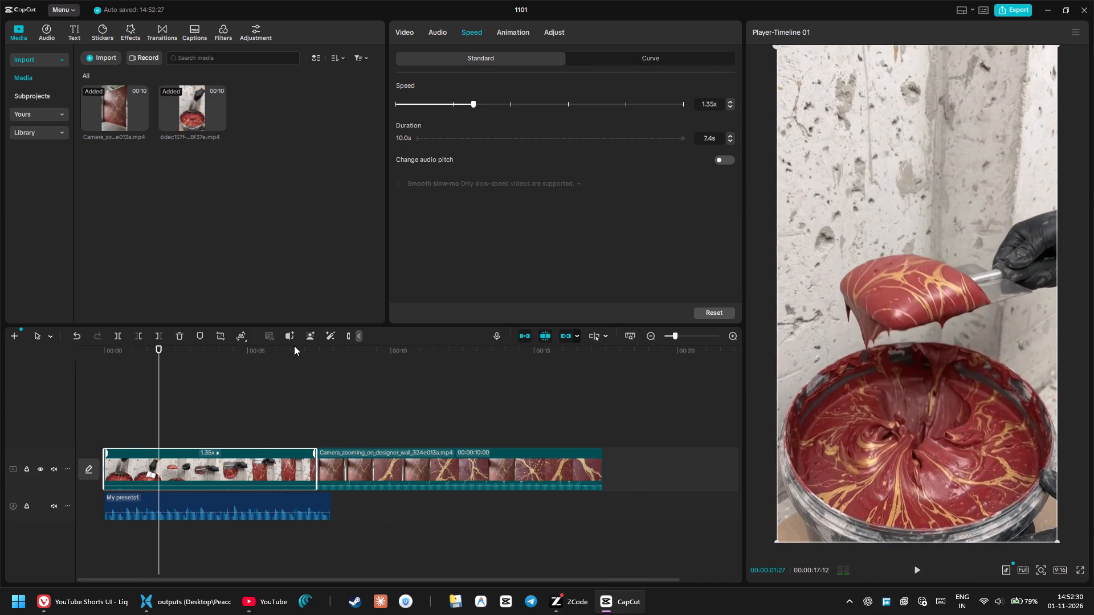
left_click_drag(158, 348, 91, 348)
key("space")
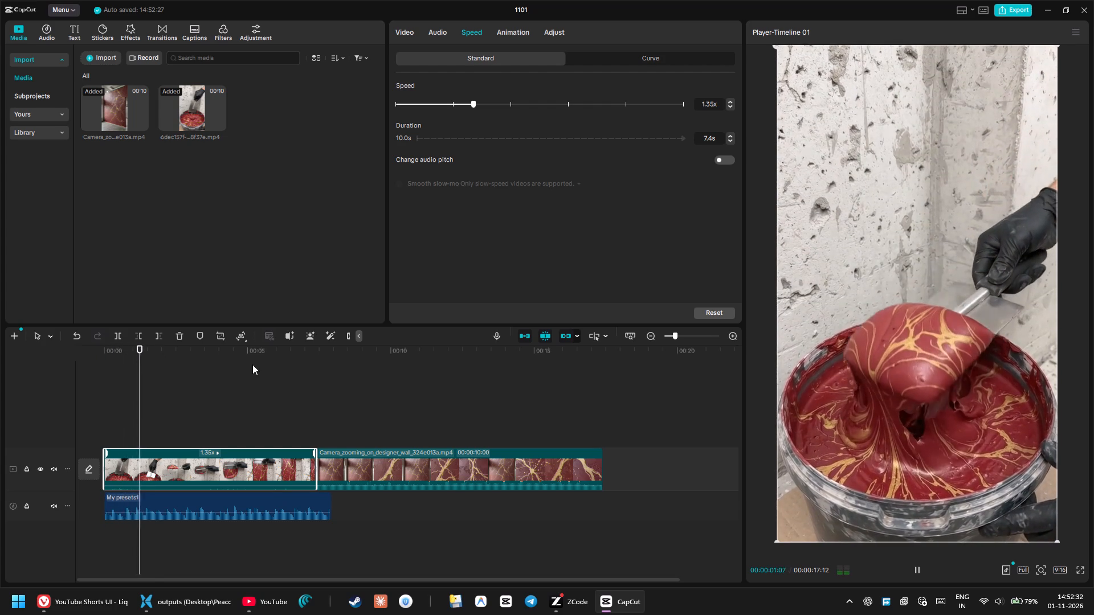
key("space")
left_click_drag(105, 458, 124, 464)
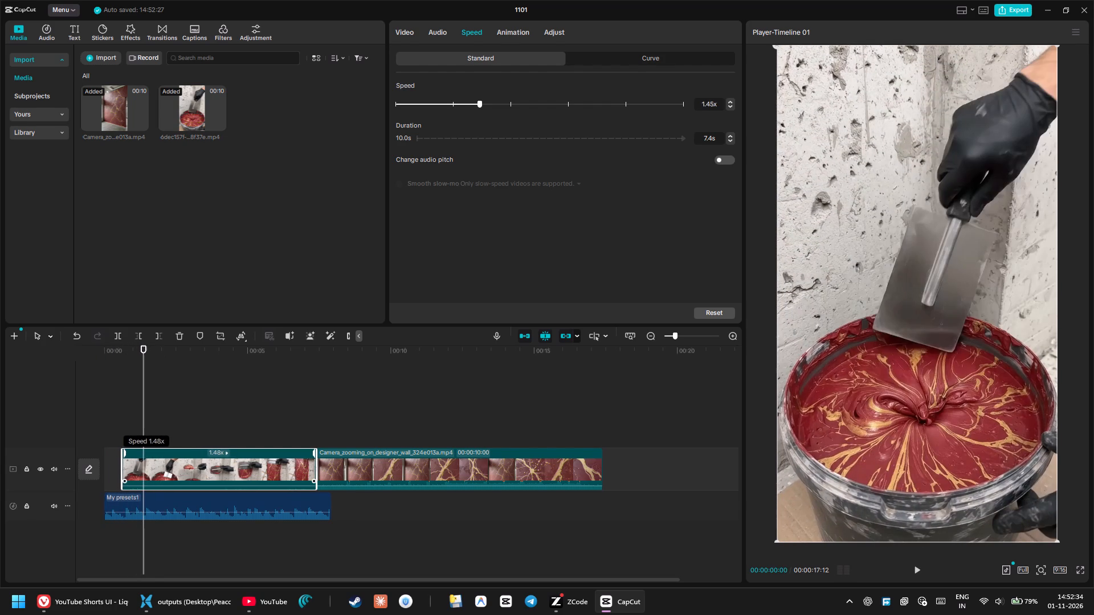
left_click_drag(124, 464, 136, 468)
Play the opening again and trim the start of the paint bucket clip, leaving it about 5.8 s long.
left_click_drag(123, 354, 84, 347)
key("space")
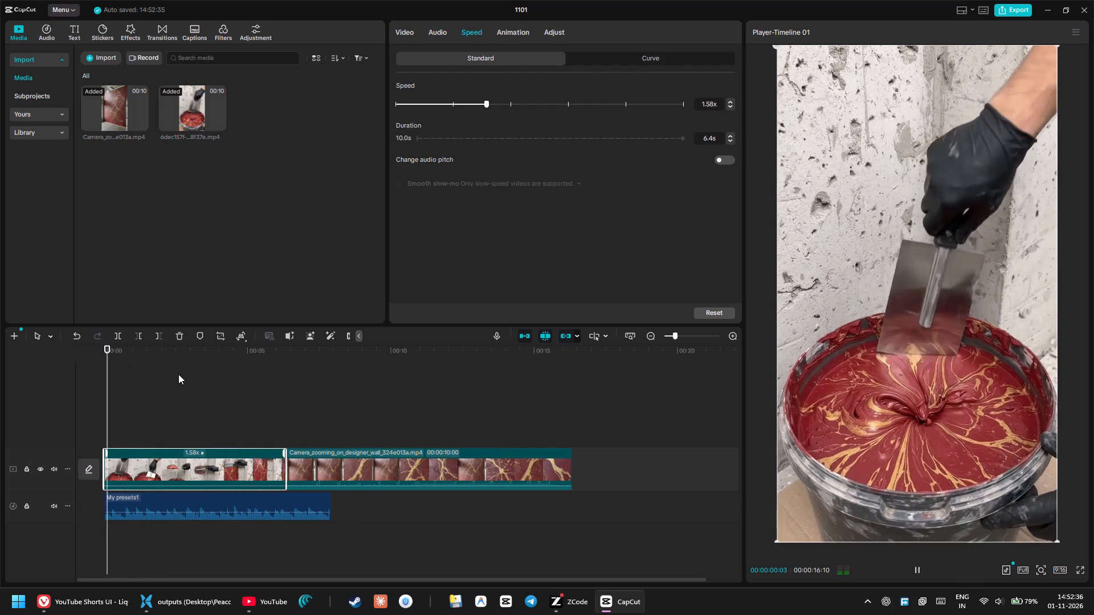
key("space")
left_click_drag(106, 461, 109, 461)
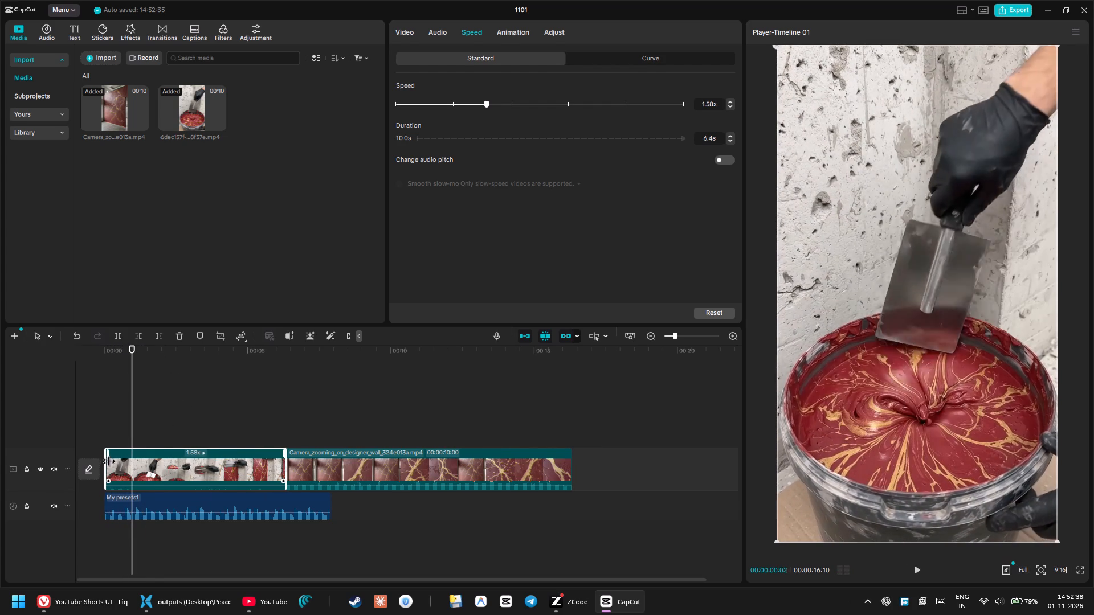
left_click_drag(109, 461, 123, 466)
Replay the paint bucket clip from the beginning to check how its trimmed opening plays.
left_click_drag(123, 339, 111, 343)
left_click_drag(120, 352, 85, 351)
key("space")
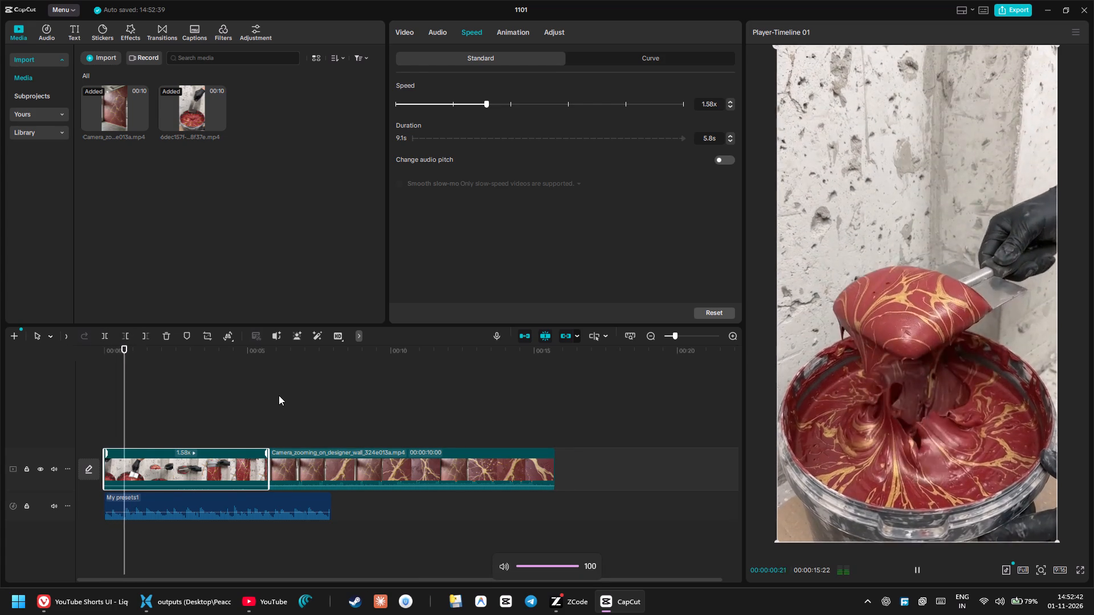
key("space")
left_click_drag(142, 351, 90, 347)
key("space")
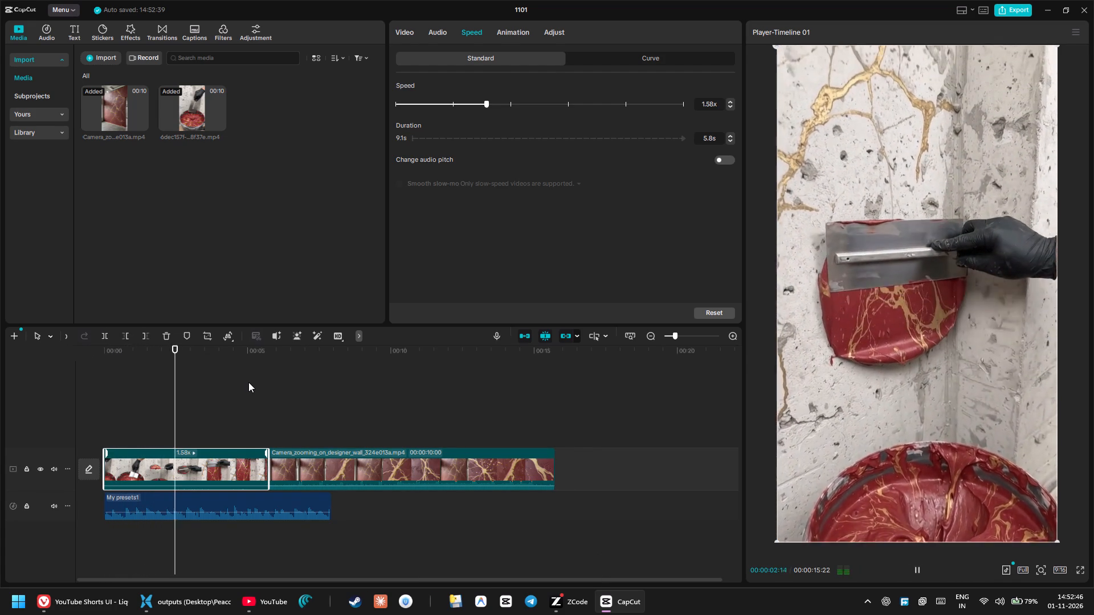
key("space")
left_click_drag(201, 356, 84, 354)
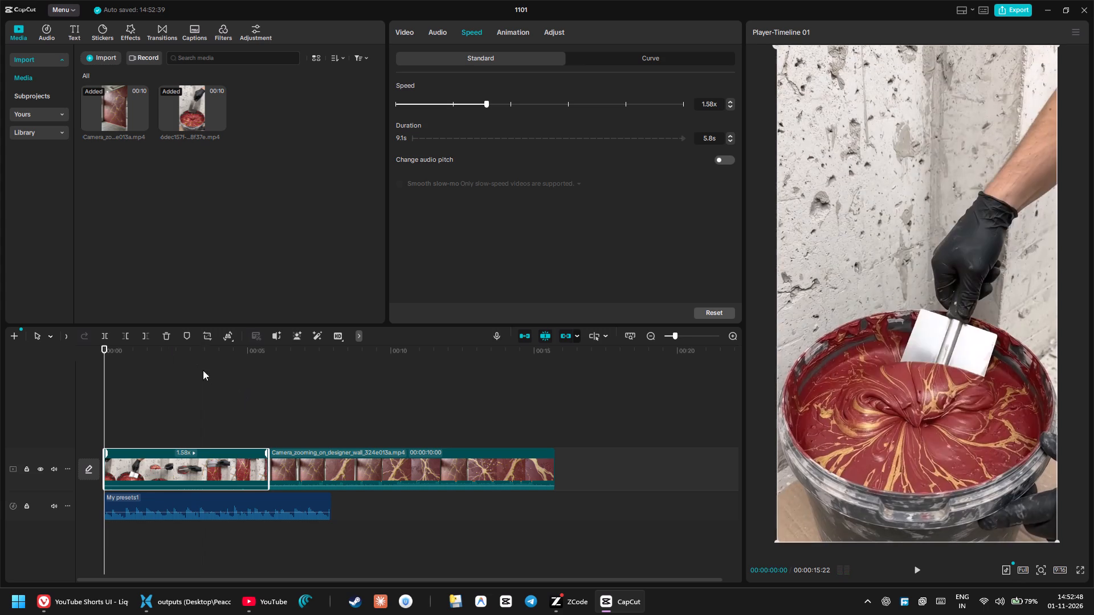
Play through the paint bucket clip and trim its end so it runs about 5 s.
key("space")
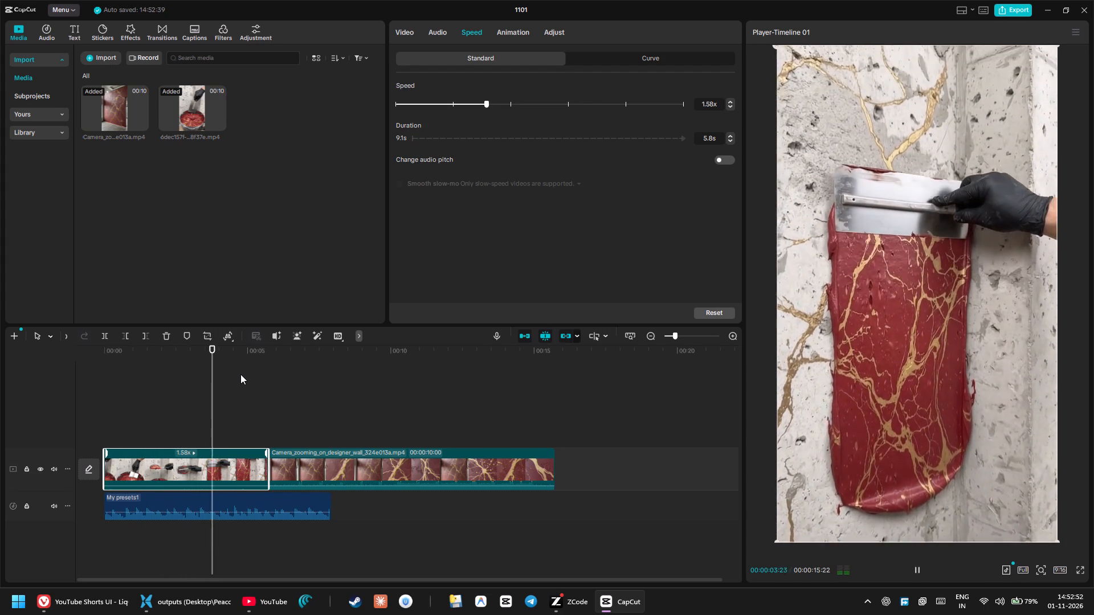
key("space")
key("space")
key("space")
left_click_drag(270, 470, 246, 469)
key("space")
key("space")
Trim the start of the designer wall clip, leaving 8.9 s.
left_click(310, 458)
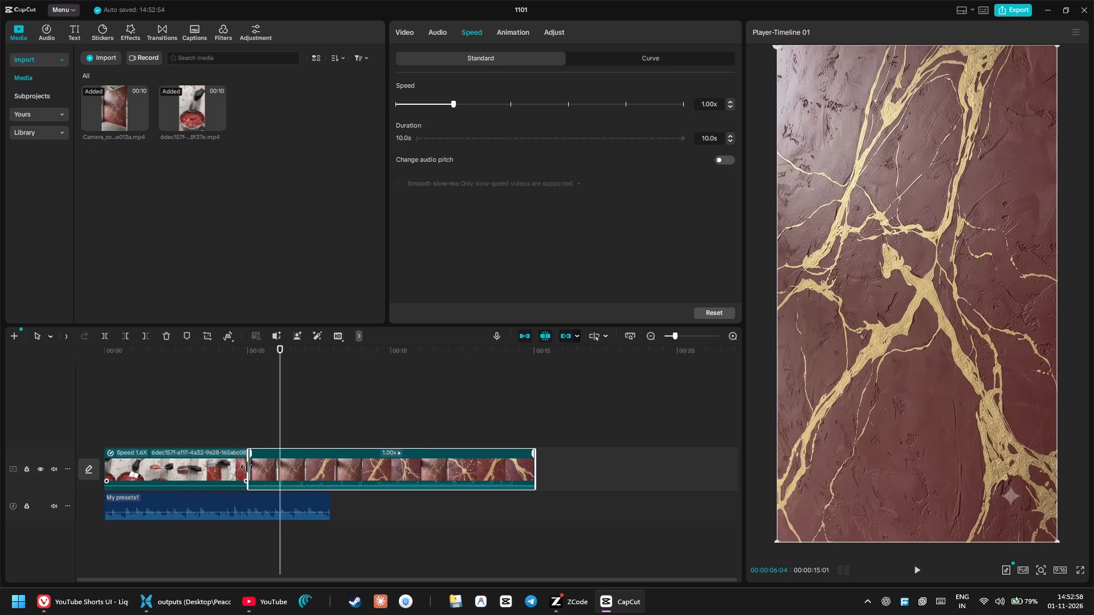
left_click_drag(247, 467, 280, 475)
Replace the designer wall clip on the main track with the clean_Camera_zooming_on_designer_wall video from the desktop.
left_click(320, 471)
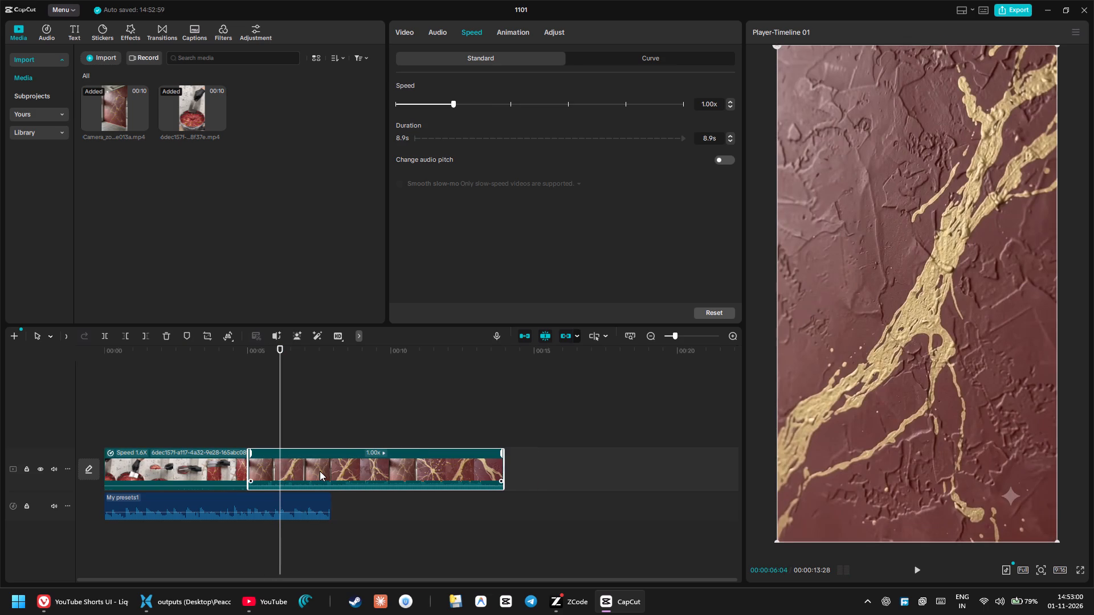
key("Delete")
left_click(1093, 614)
left_click(1093, 614)
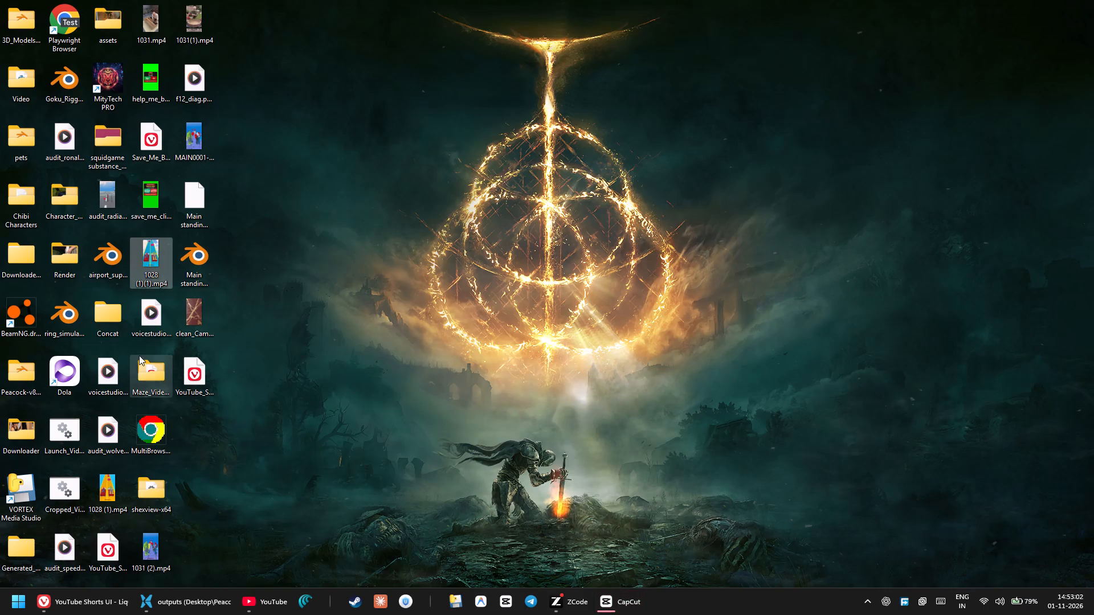
left_click_drag(190, 311, 612, 588)
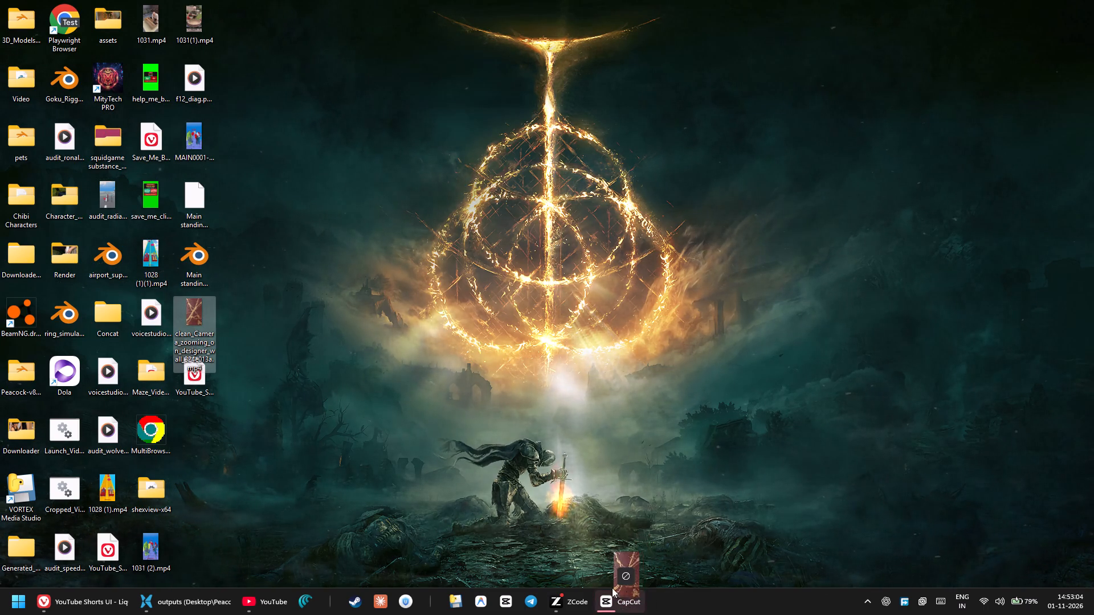
left_click_drag(612, 588, 259, 454)
left_click_drag(295, 424, 262, 465)
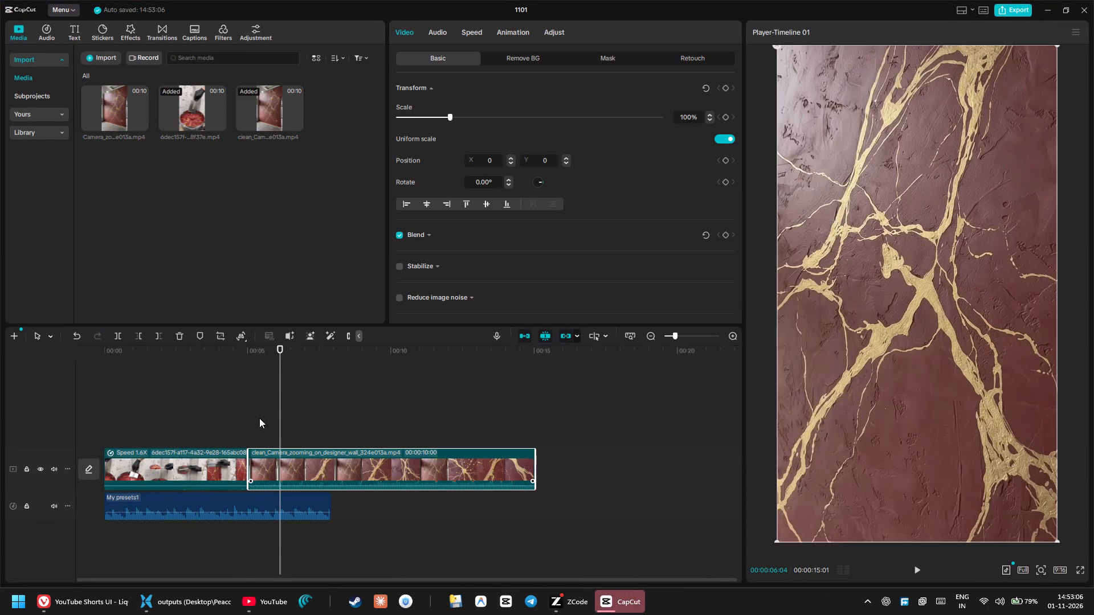
Play across the cut between the clips and trim the clean designer wall clip's start, leaving 00:00:08:24.
left_click(244, 352)
key("space")
key("space")
left_click(283, 453)
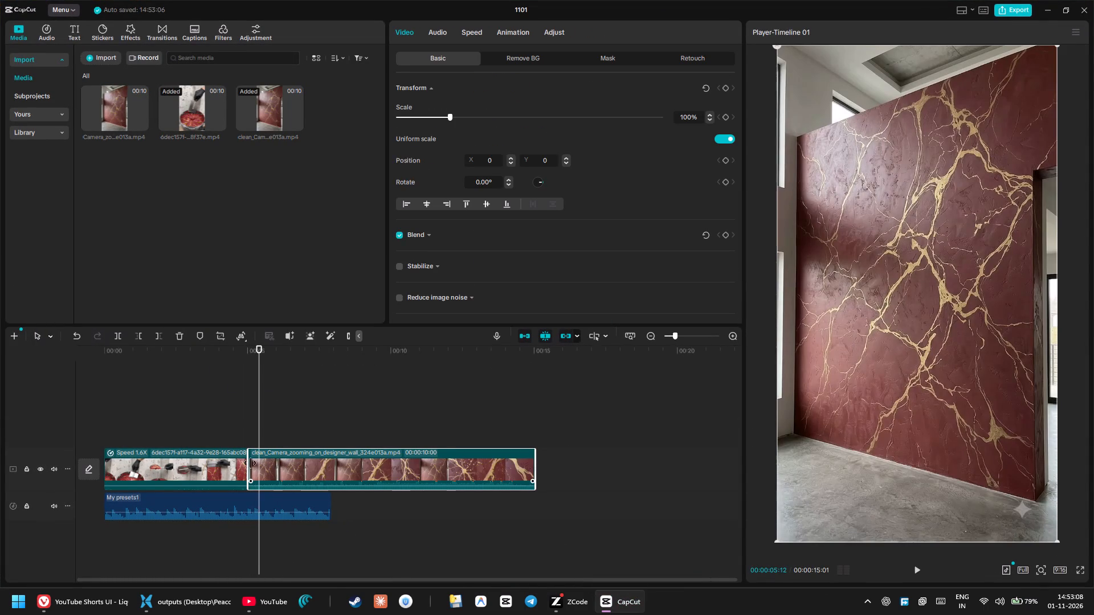
left_click_drag(247, 464, 283, 475)
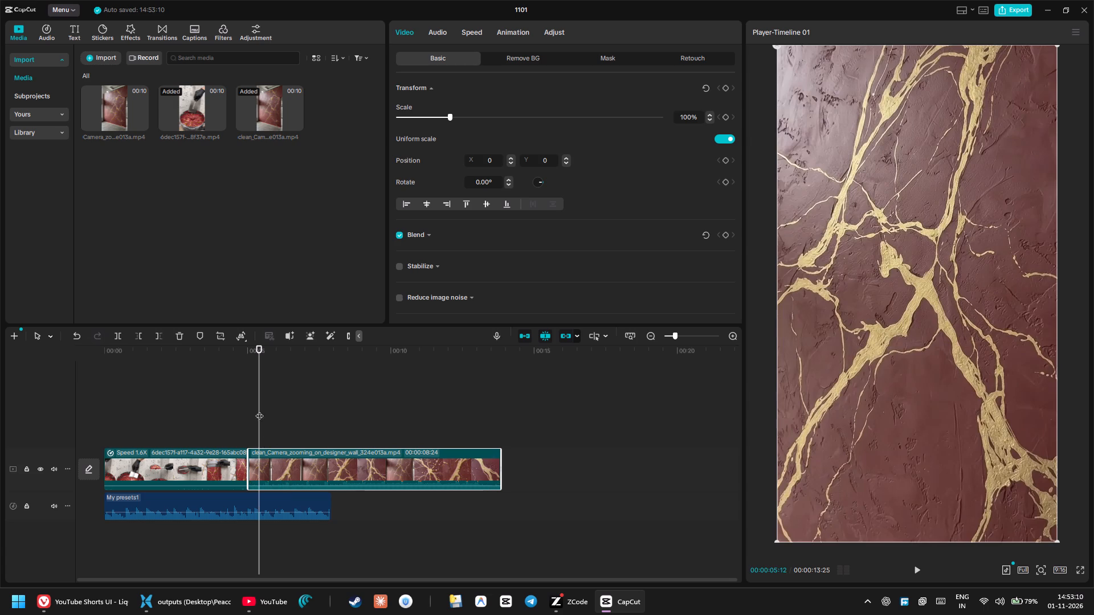
Play across the cut and split the clean designer wall clip at 00:00:06:06.
left_click(235, 354)
key("space")
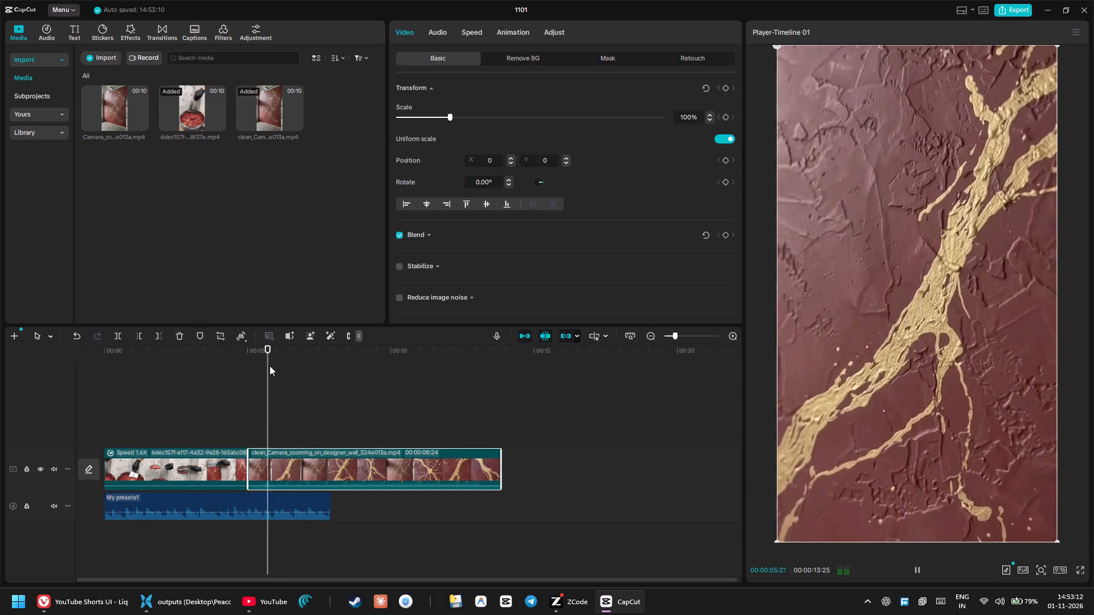
key("space")
left_click_drag(292, 350, 282, 350)
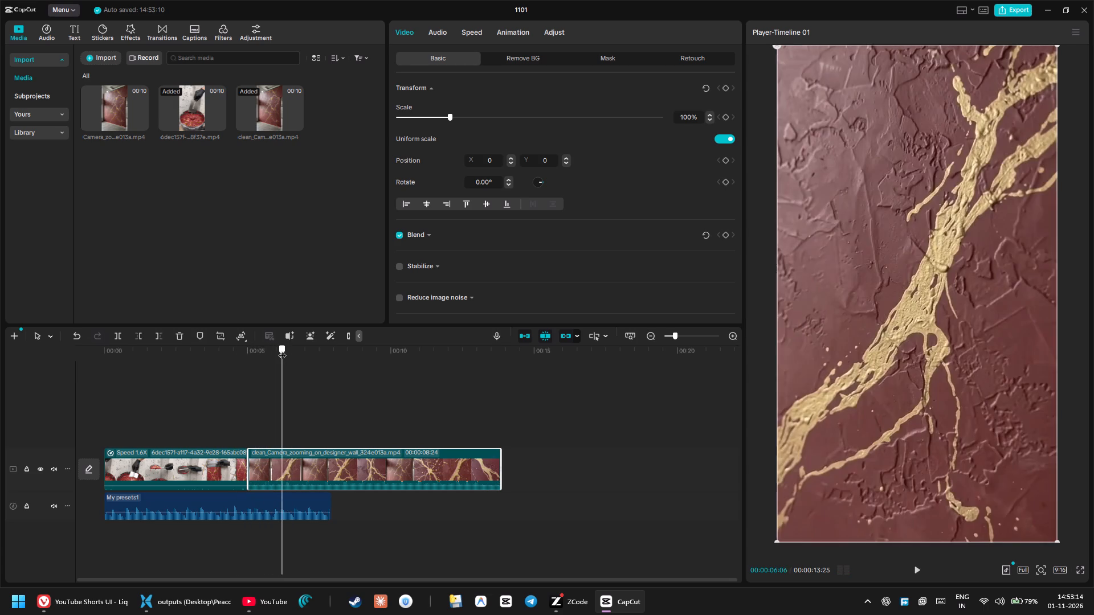
left_click_drag(282, 350, 282, 352)
left_click(116, 333)
Trim the start of the designer wall segment after the 00:00:06:06 split, leaving 00:00:06:26.
left_click(304, 460)
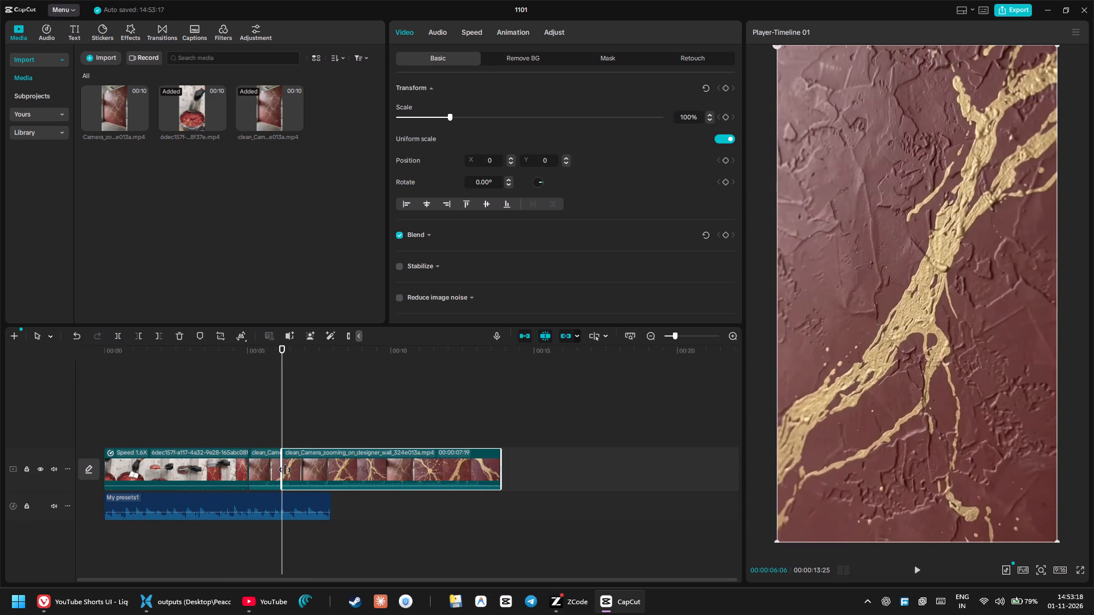
left_click_drag(283, 470, 295, 473)
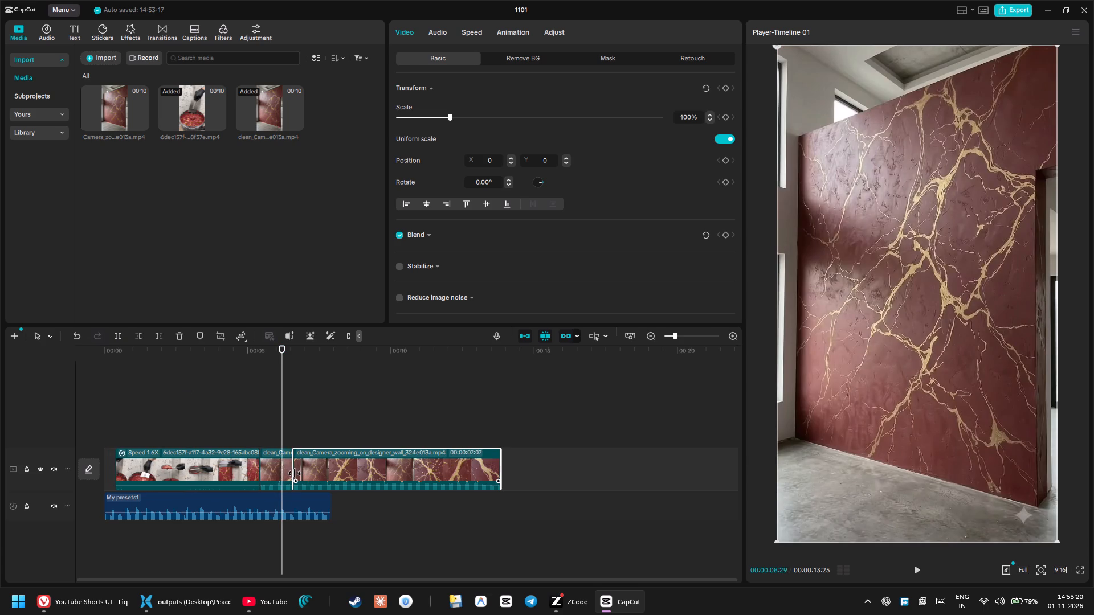
left_click_drag(295, 473, 305, 478)
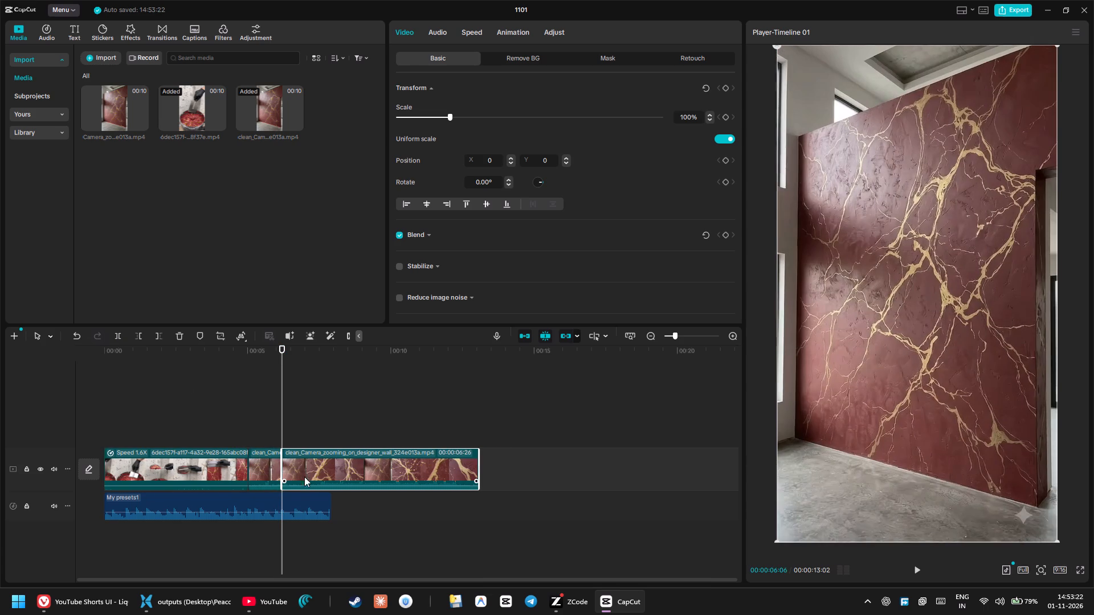
Play through the designer wall segments and split the last one at 00:00:08:25.
left_click(252, 350)
key("space")
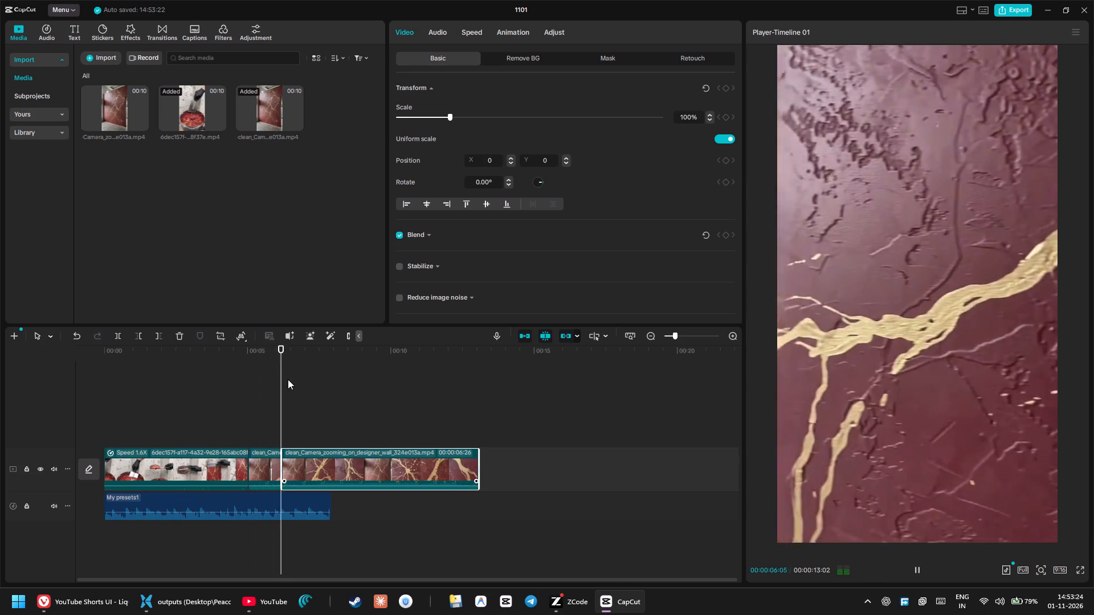
key("space")
key("space")
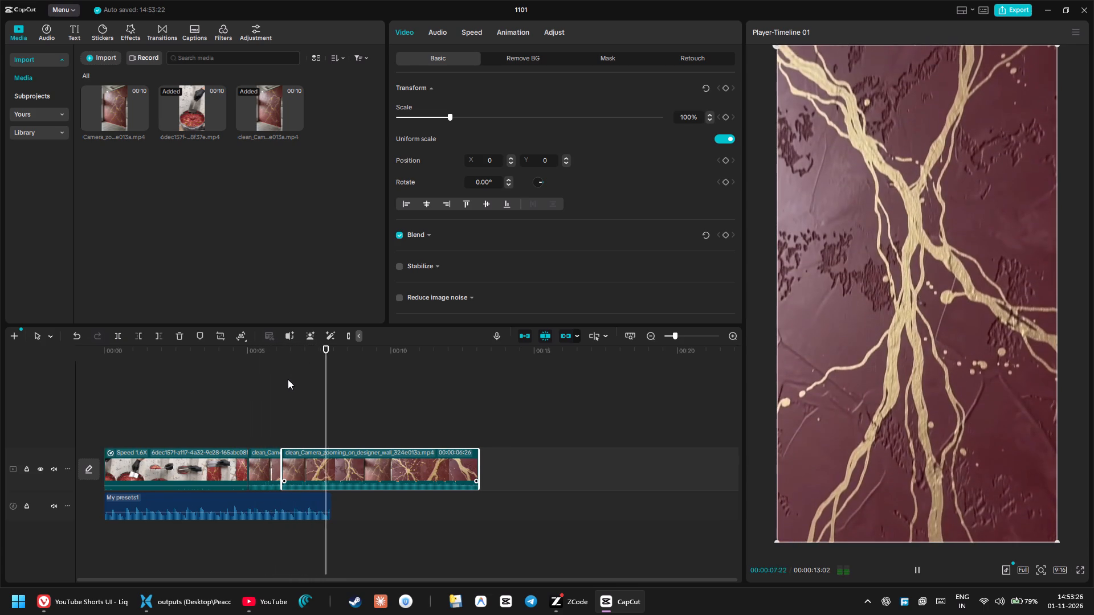
key("space")
key("space")
key("space")
key("space")
key("space")
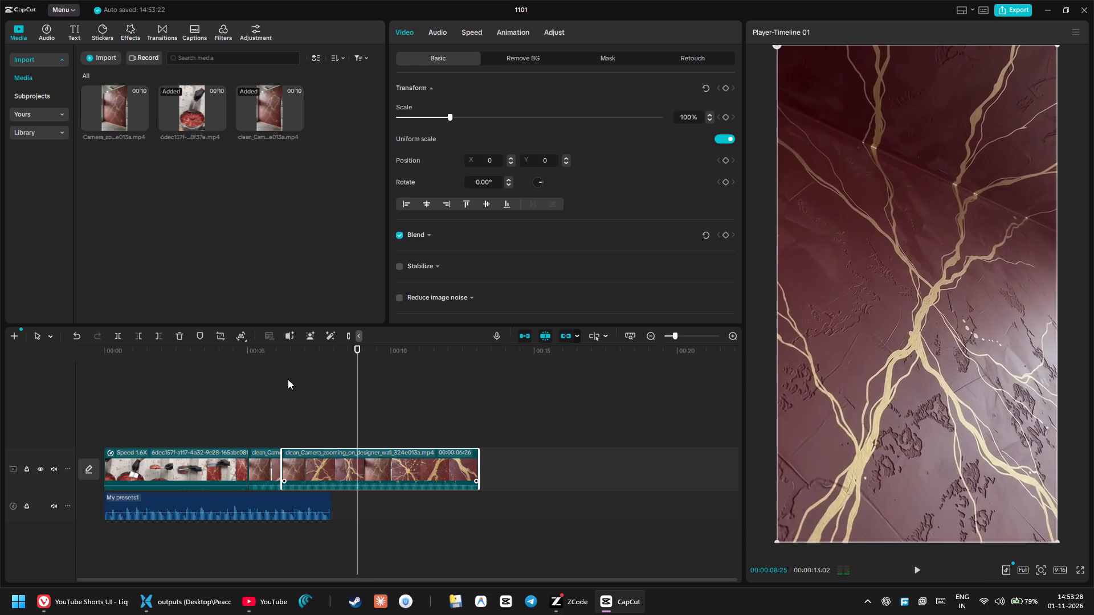
key("space")
key("space")
left_click_drag(368, 350, 364, 350)
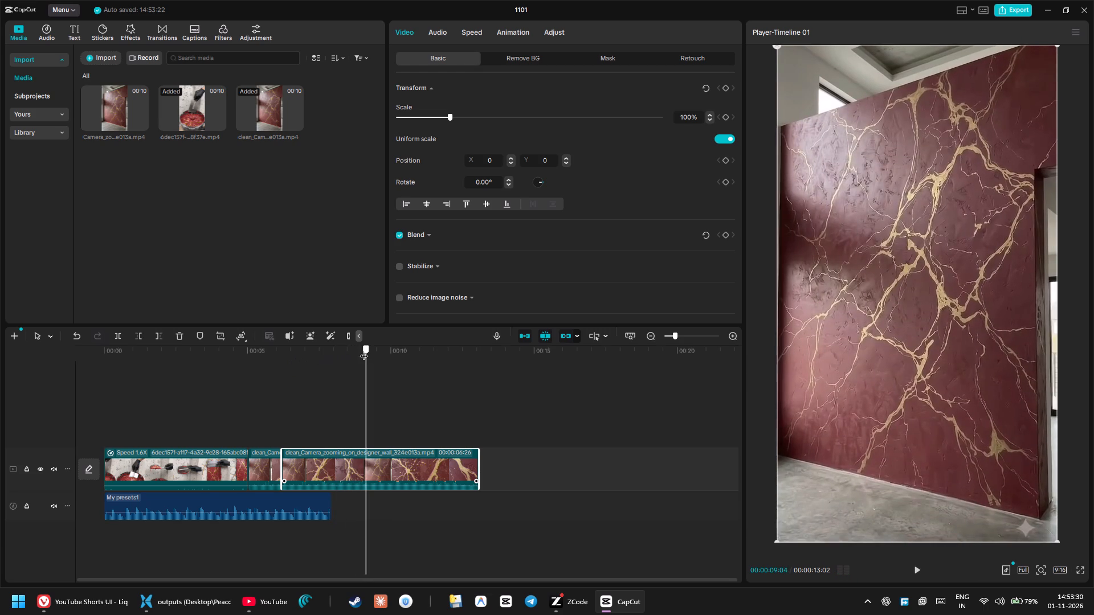
left_click_drag(364, 350, 357, 349)
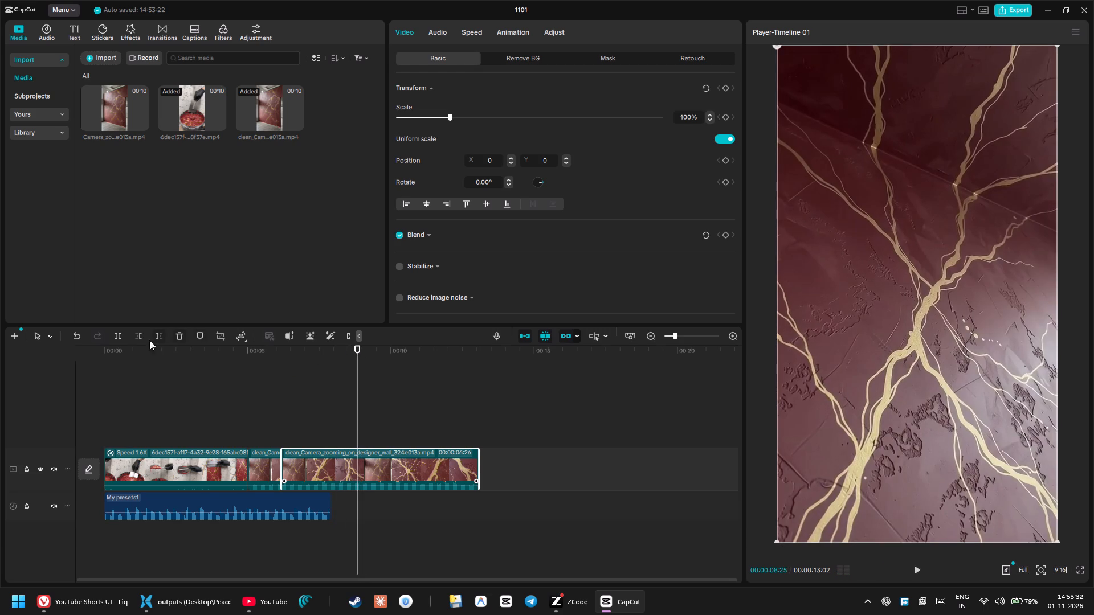
left_click(123, 334)
Trim about 0.8 s off the start of the designer wall segment that follows the 00:00:08:25 split.
left_click(402, 469)
left_click_drag(358, 462, 361, 462)
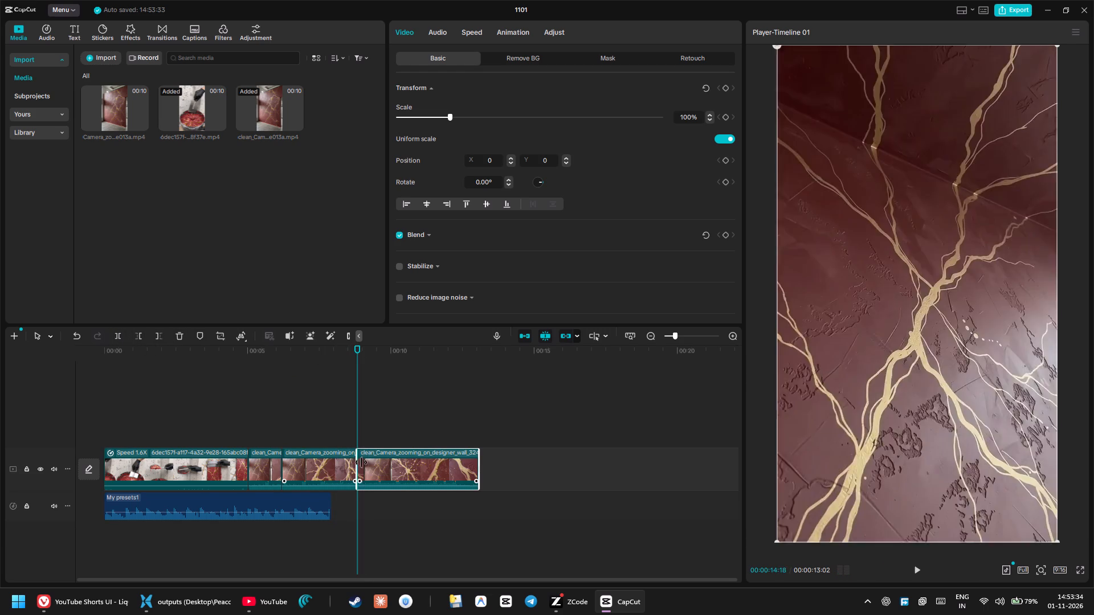
left_click_drag(361, 462, 381, 468)
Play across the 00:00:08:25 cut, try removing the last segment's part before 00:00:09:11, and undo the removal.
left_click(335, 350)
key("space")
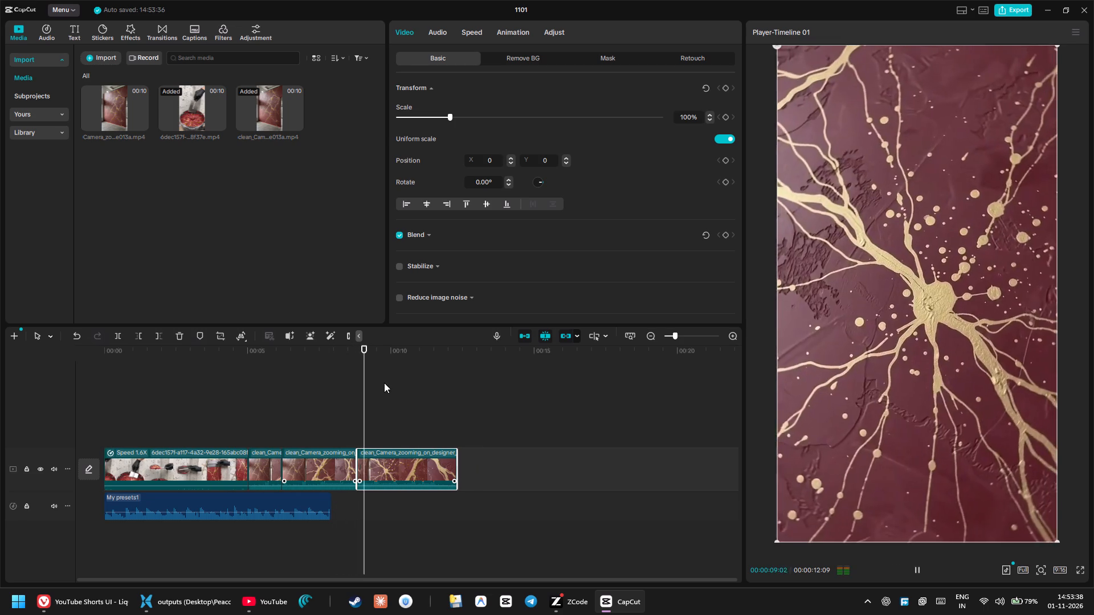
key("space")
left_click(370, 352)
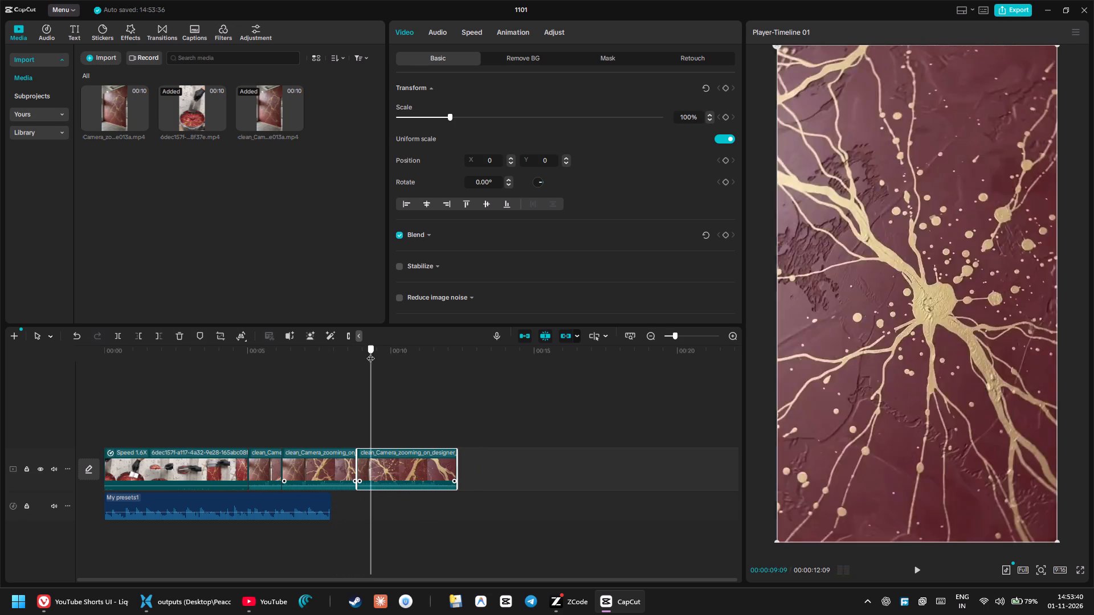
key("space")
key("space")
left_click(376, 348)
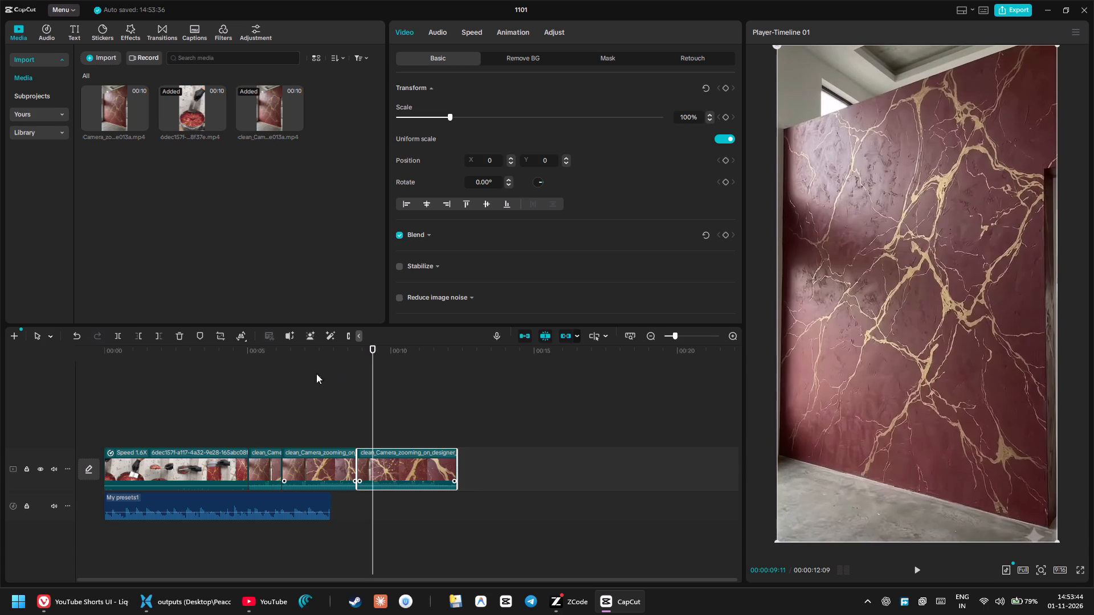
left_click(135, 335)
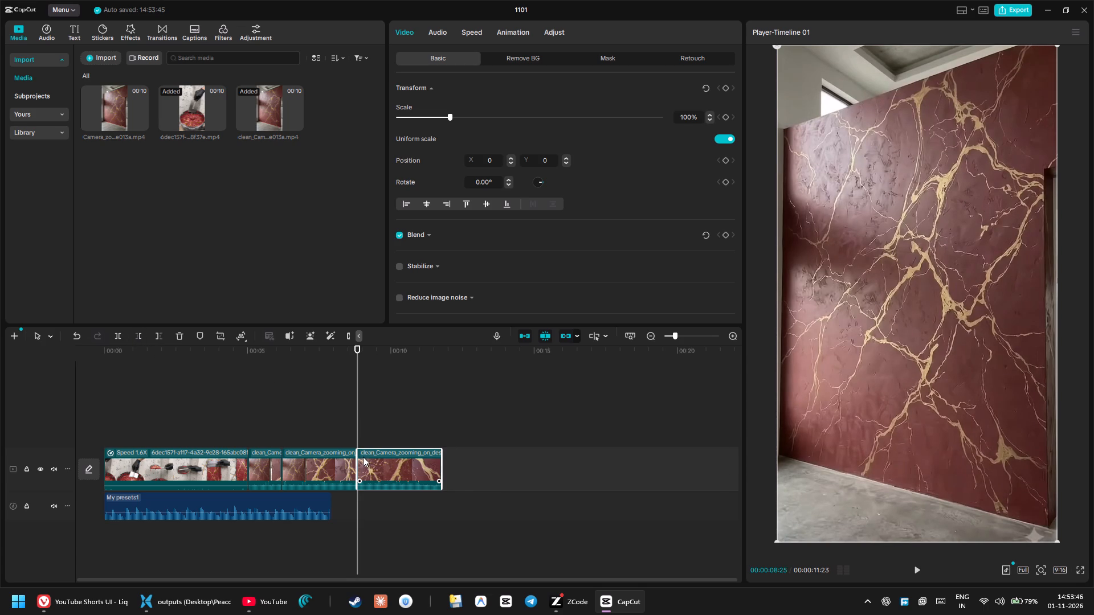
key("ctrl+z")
Split the last designer wall segment at 00:00:09:09.
left_click_drag(359, 353, 370, 356)
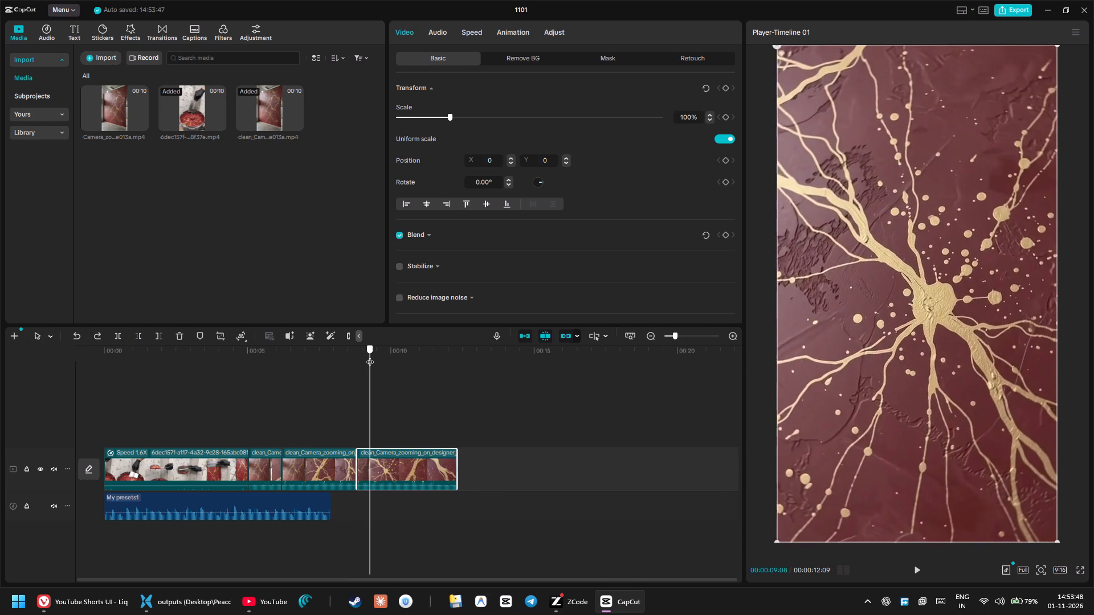
left_click_drag(370, 356, 370, 357)
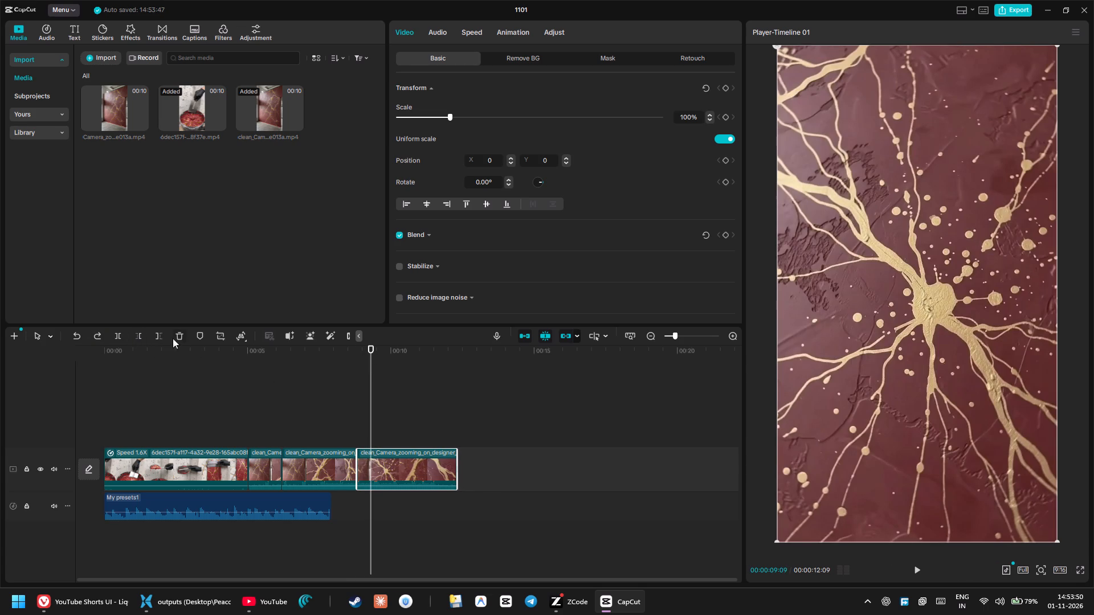
left_click(118, 334)
Trim about 0.6 s off the start of the last designer wall segment.
left_click_drag(370, 466, 375, 466)
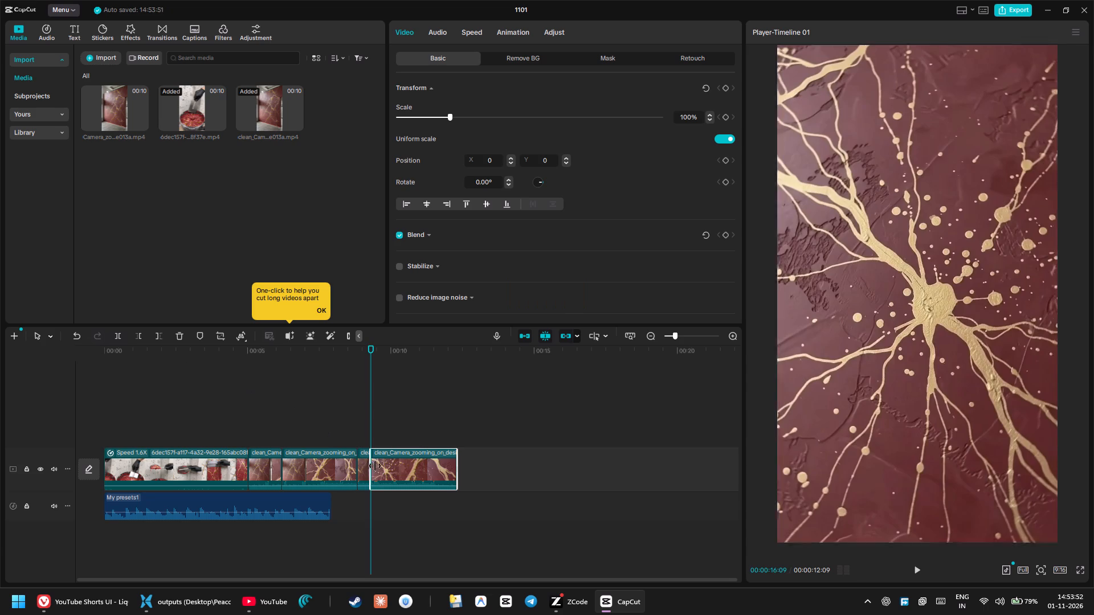
left_click_drag(375, 466, 386, 468)
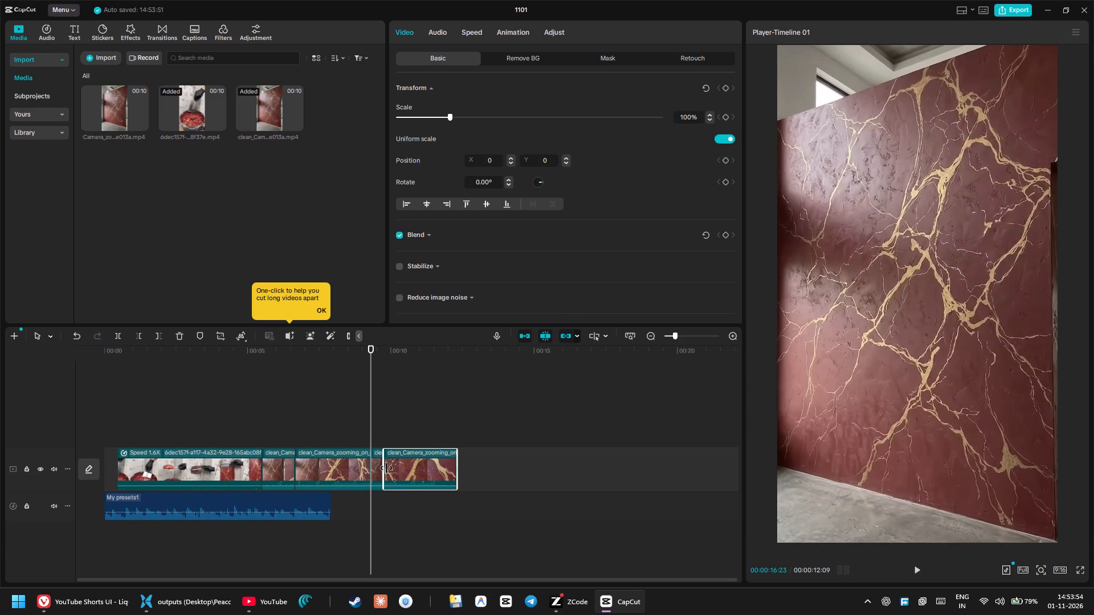
left_click_drag(386, 468, 389, 468)
Play repeatedly across the cuts between the designer wall segments to check the jump cuts.
left_click(320, 350)
key("space")
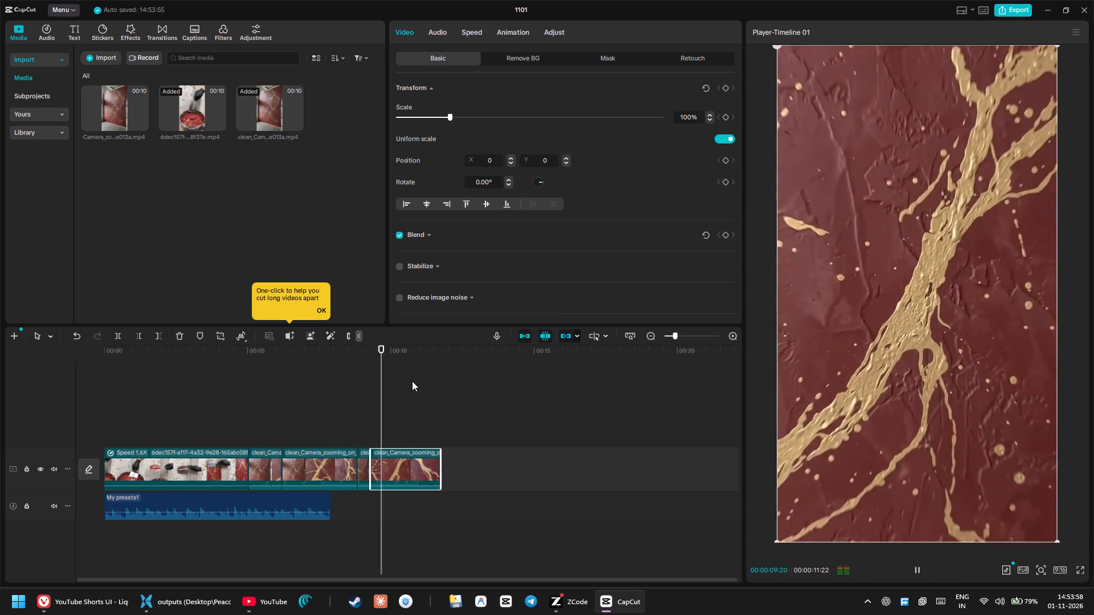
key("space")
left_click(336, 350)
key("space")
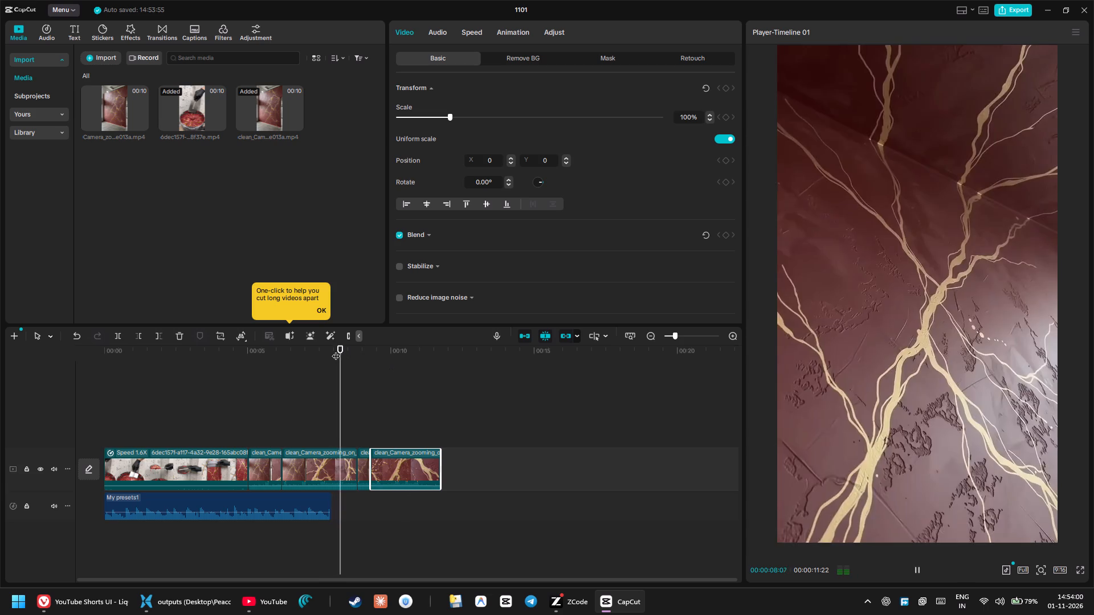
key("space")
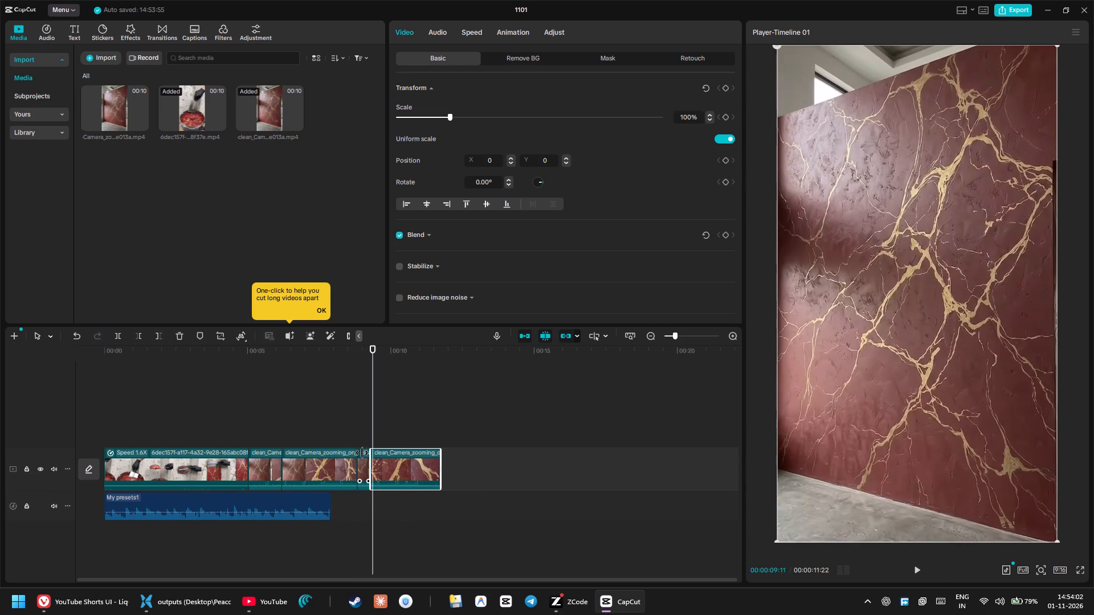
left_click(292, 350)
left_click_drag(281, 353, 267, 351)
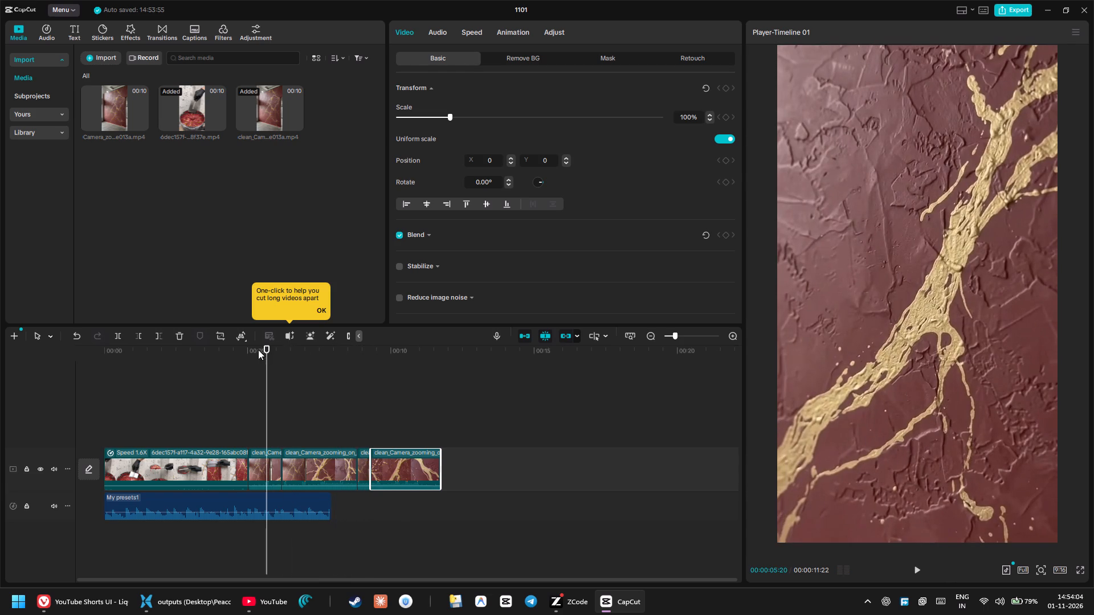
key("space")
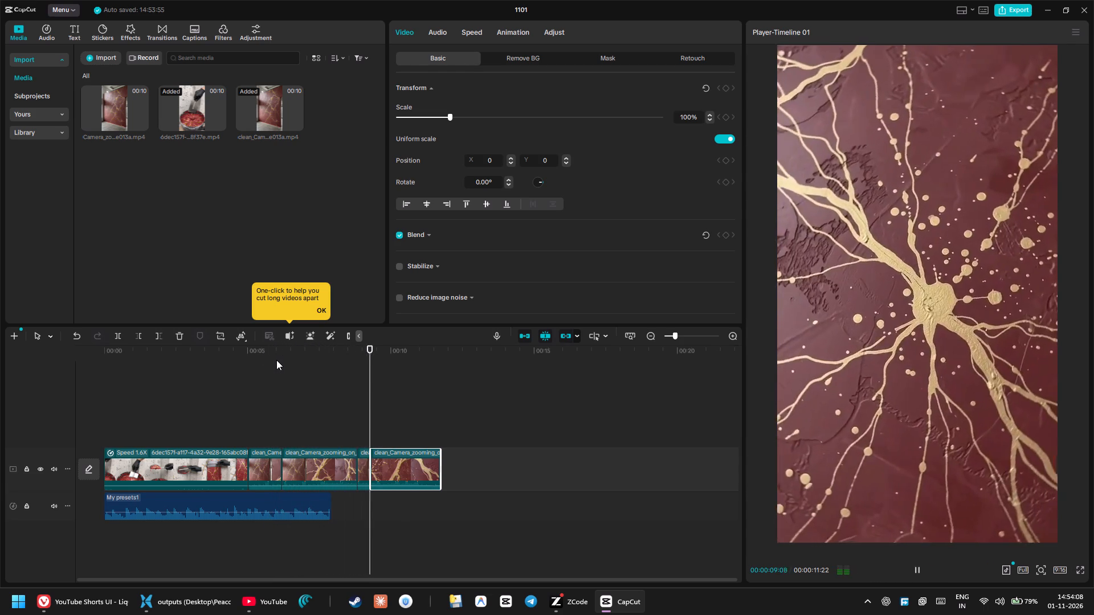
key("space")
Trim about 0.2 s more off the start of the last designer wall segment.
left_click(379, 355)
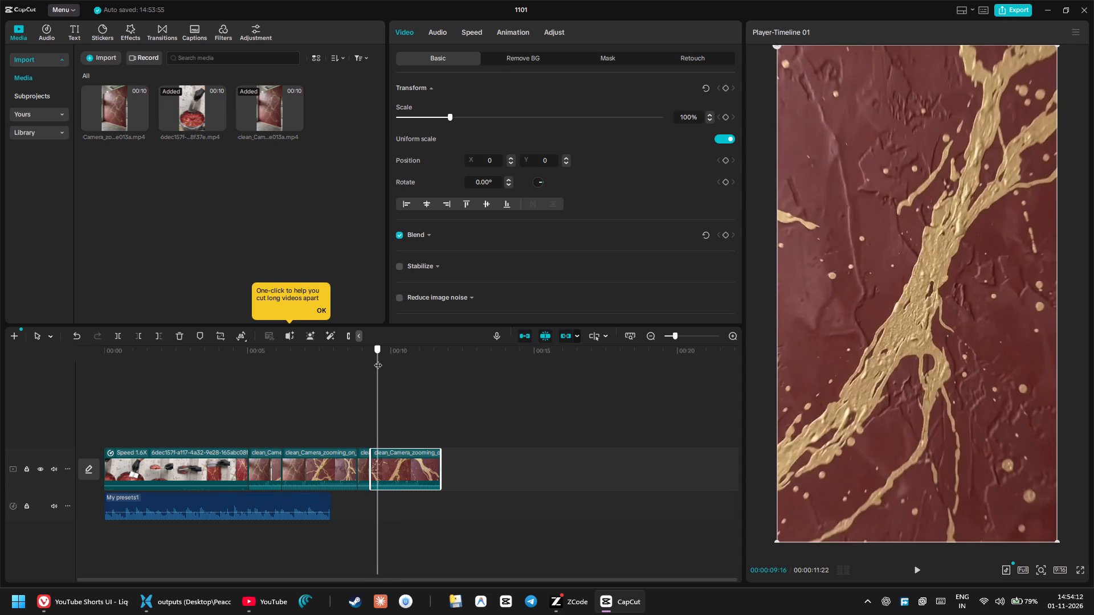
scroll(386, 453, "up", 14, "ctrl")
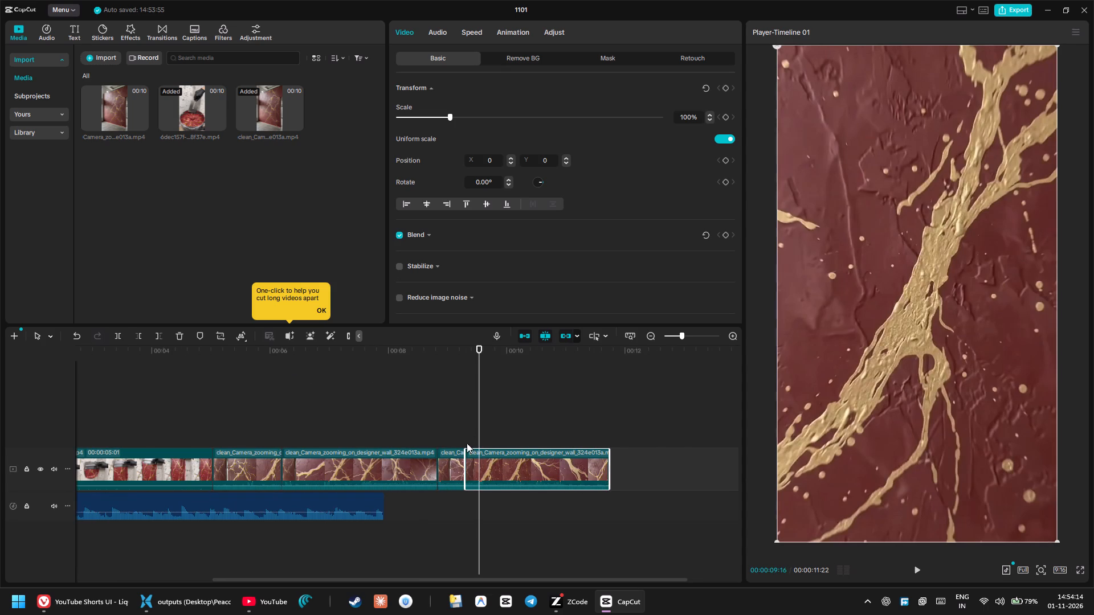
left_click(466, 457)
left_click(579, 614)
left_click(578, 613)
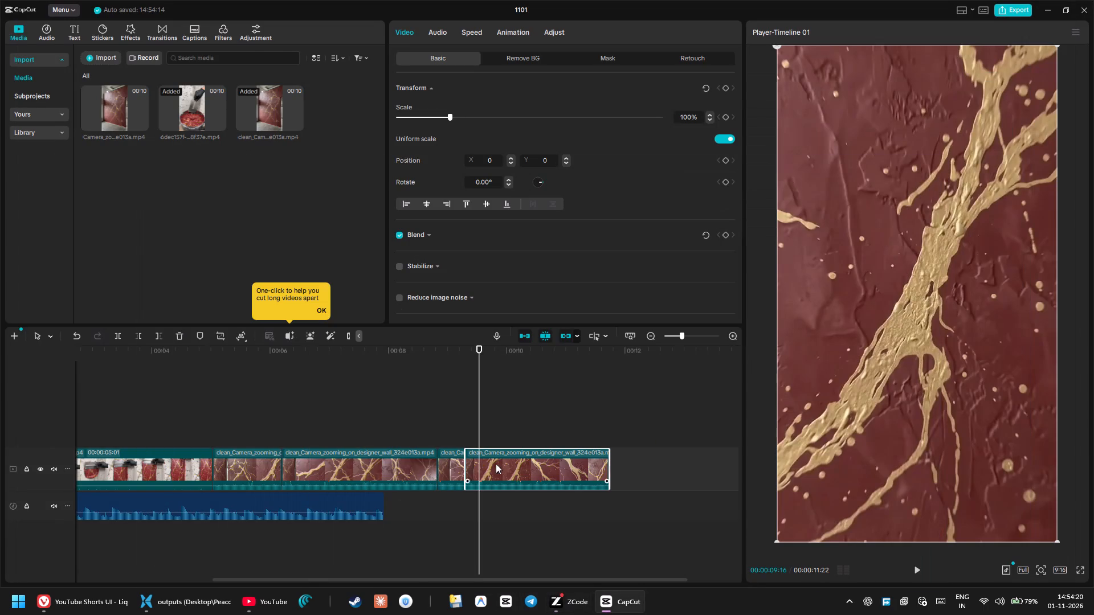
left_click_drag(473, 352, 467, 353)
scroll(473, 450, "up", 3)
left_click_drag(467, 462, 479, 465)
Reverse the second designer wall segment and play the edit through to the end.
left_click_drag(467, 353, 323, 360)
key("space")
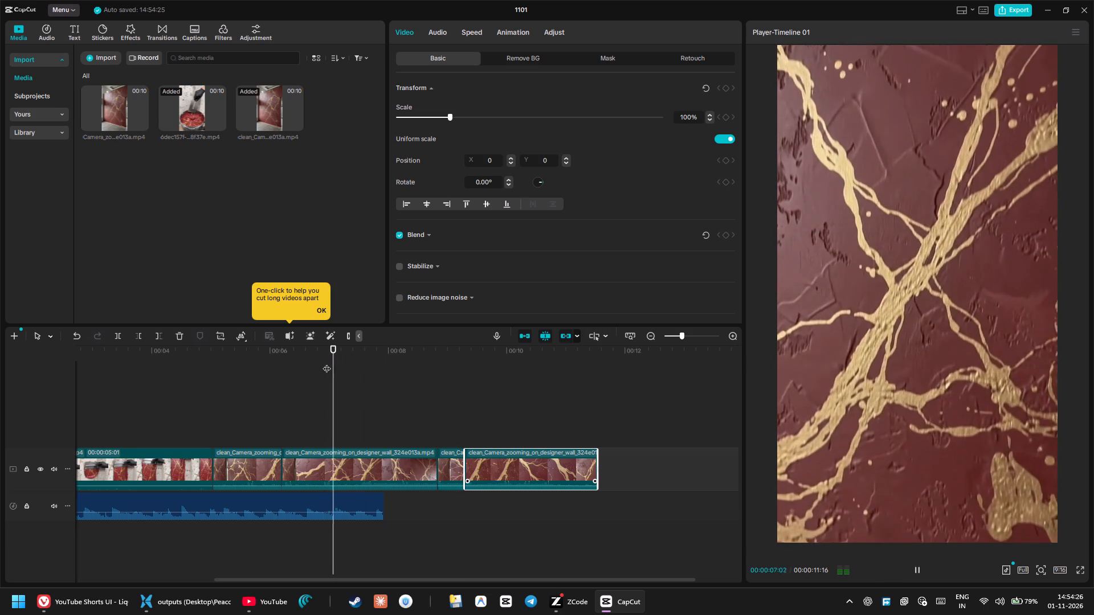
key("space")
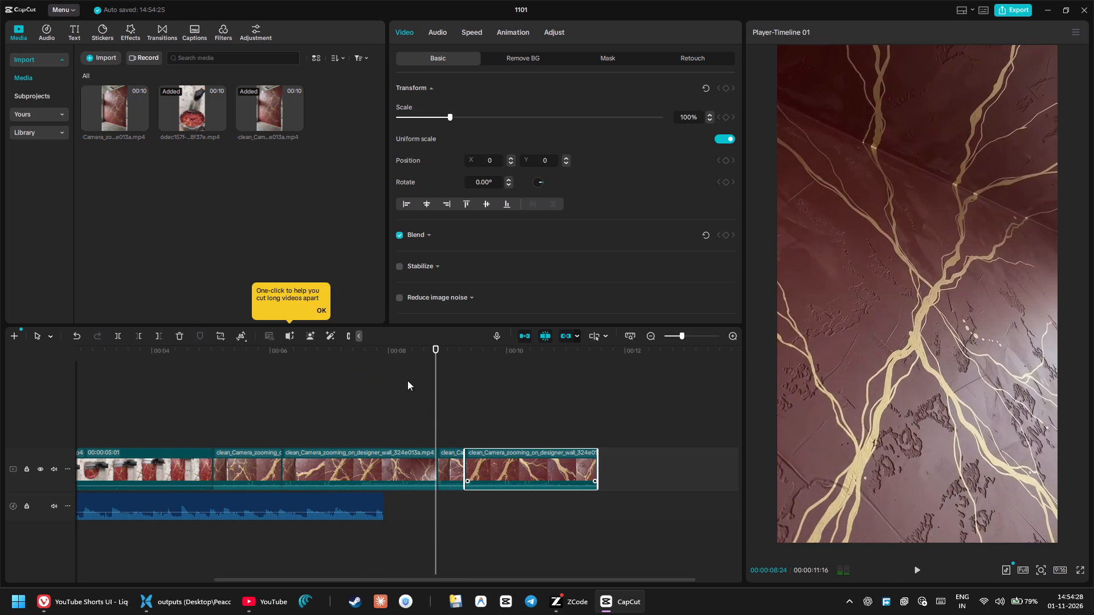
left_click(421, 468)
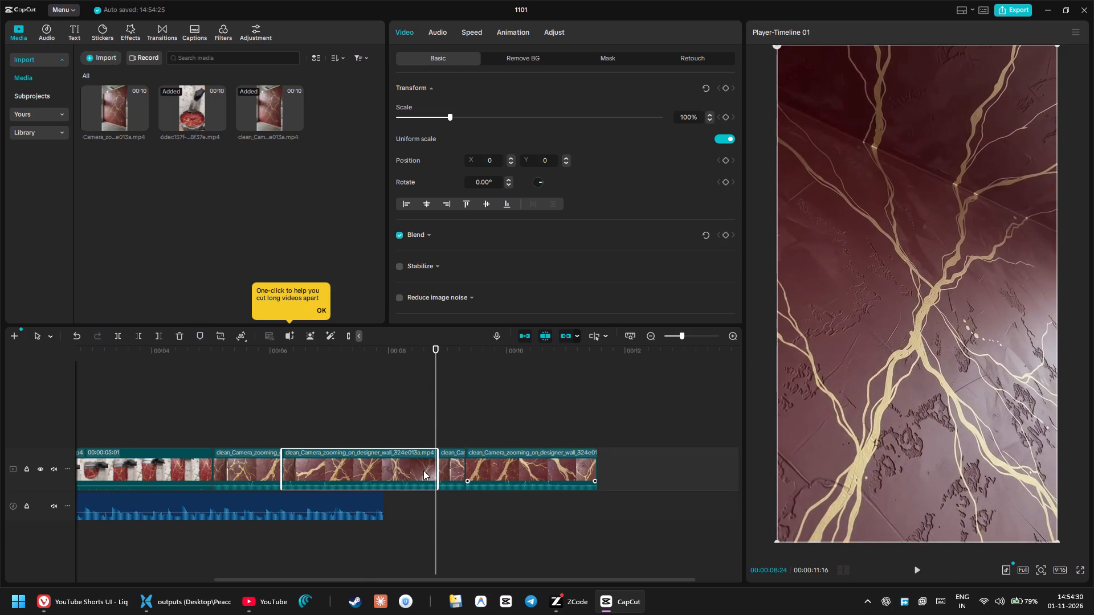
right_click(412, 469)
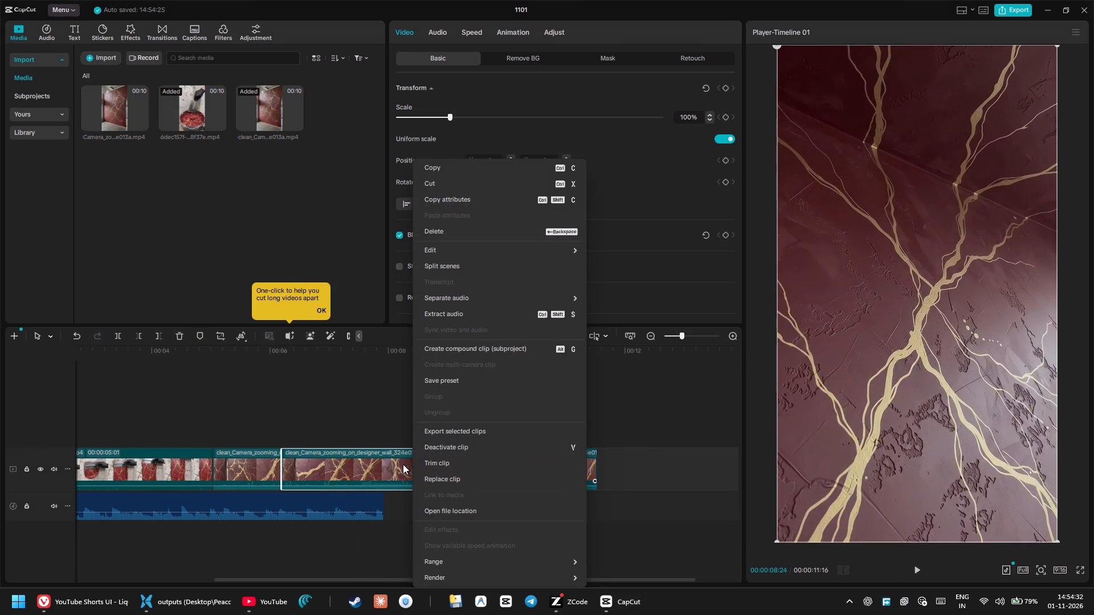
left_click(478, 251)
left_click(576, 250)
left_click(607, 268)
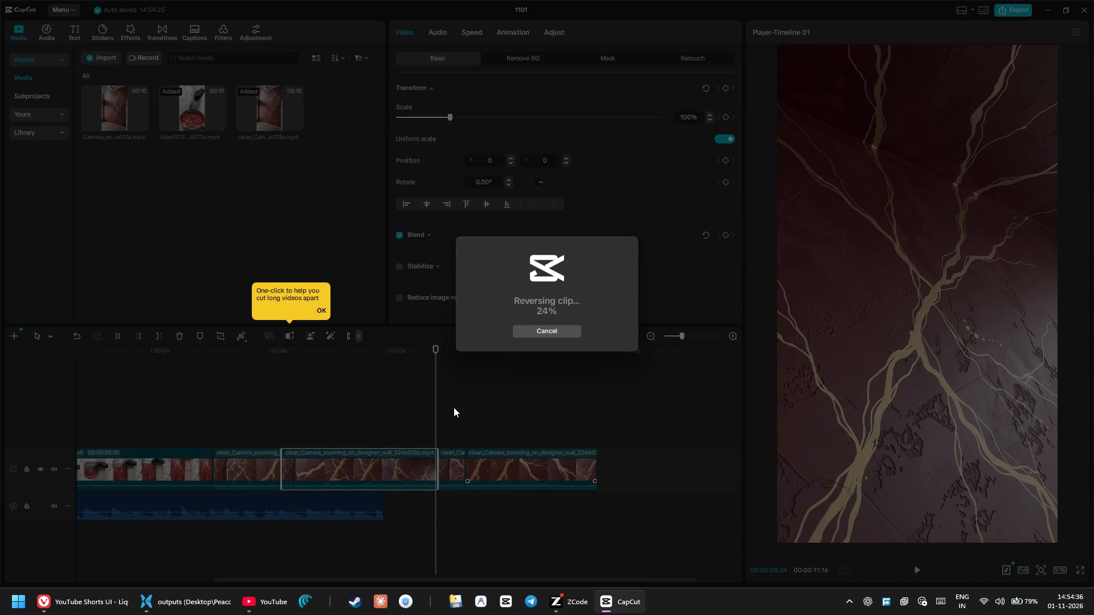
left_click_drag(293, 348, 273, 348)
key("space")
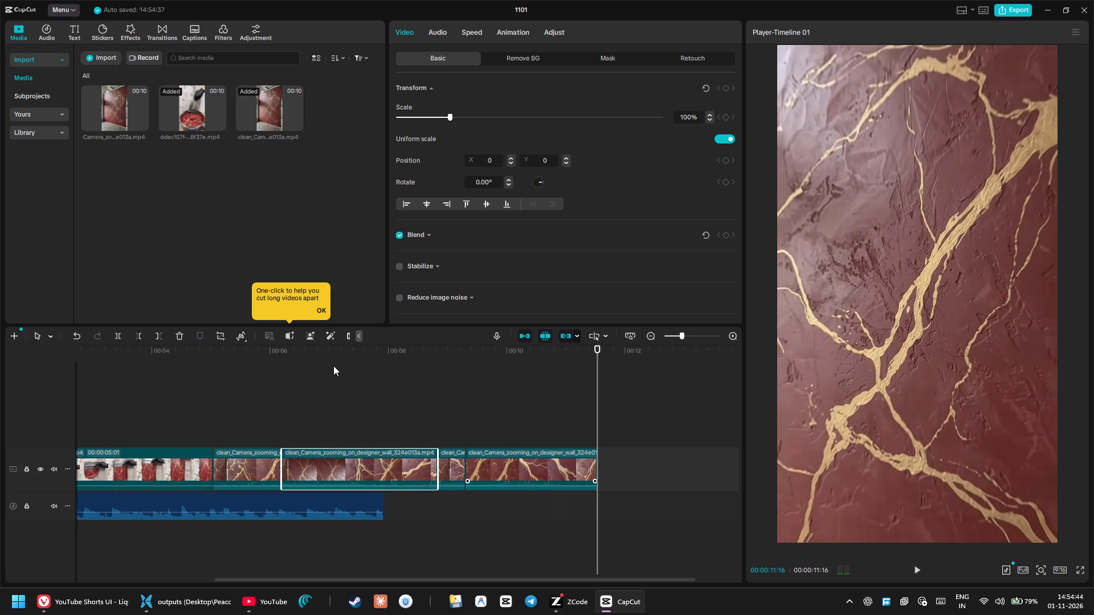
left_click_drag(526, 358, 273, 347)
Copy the My presets1 audio clip, place the copy directly after the original, and trim it to the video's end.
left_click(374, 501)
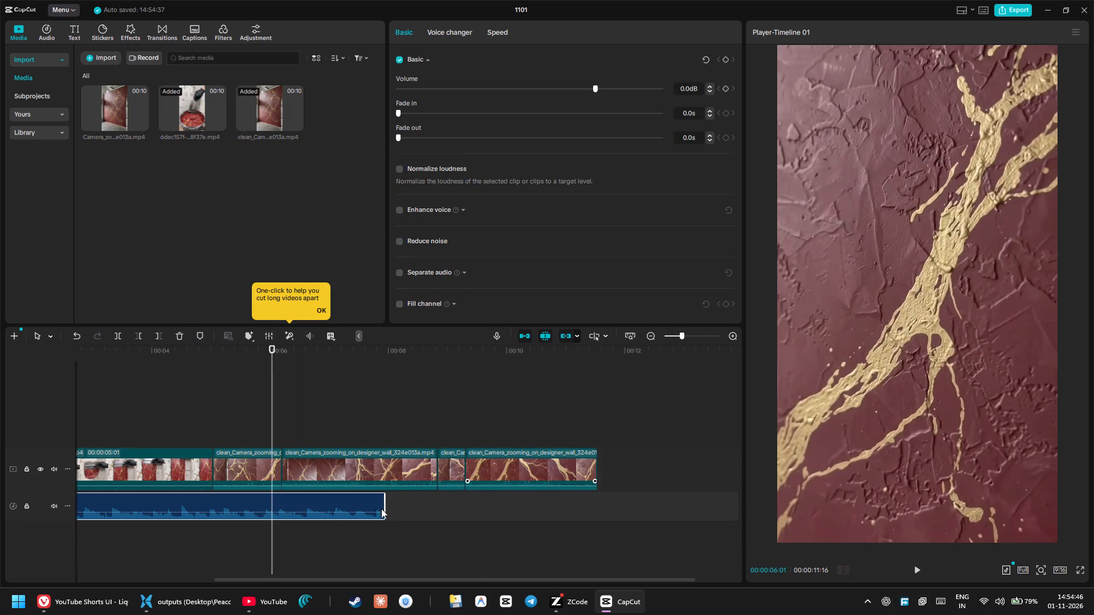
left_click_drag(384, 512, 548, 523)
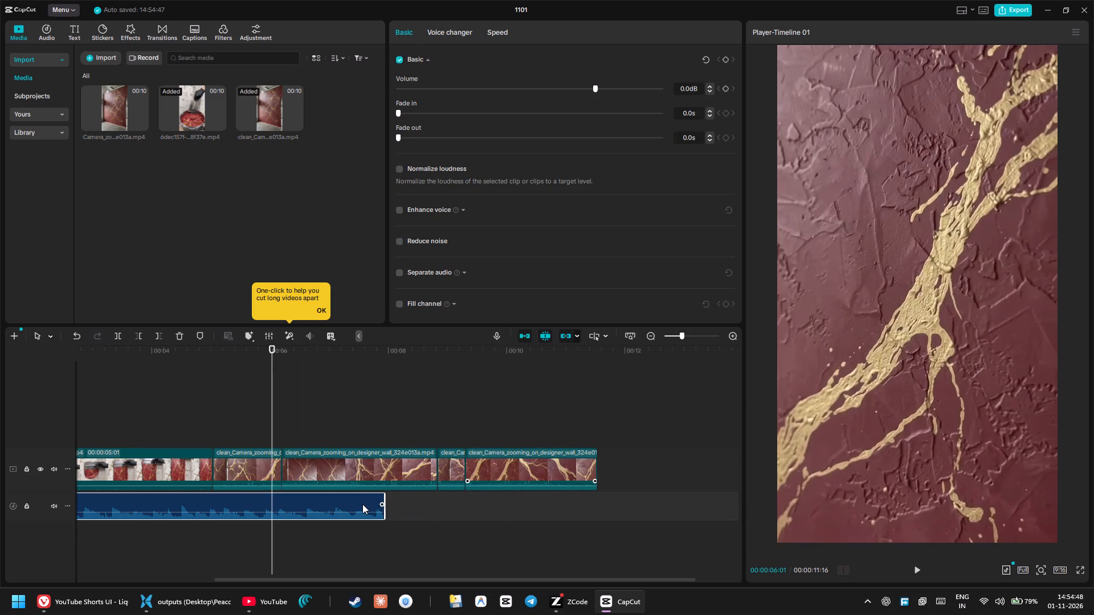
key("ctrl+d")
left_click(351, 501)
key("ctrl+c")
key("ctrl+v")
left_click_drag(428, 533, 539, 503)
scroll(507, 585, "down", 15)
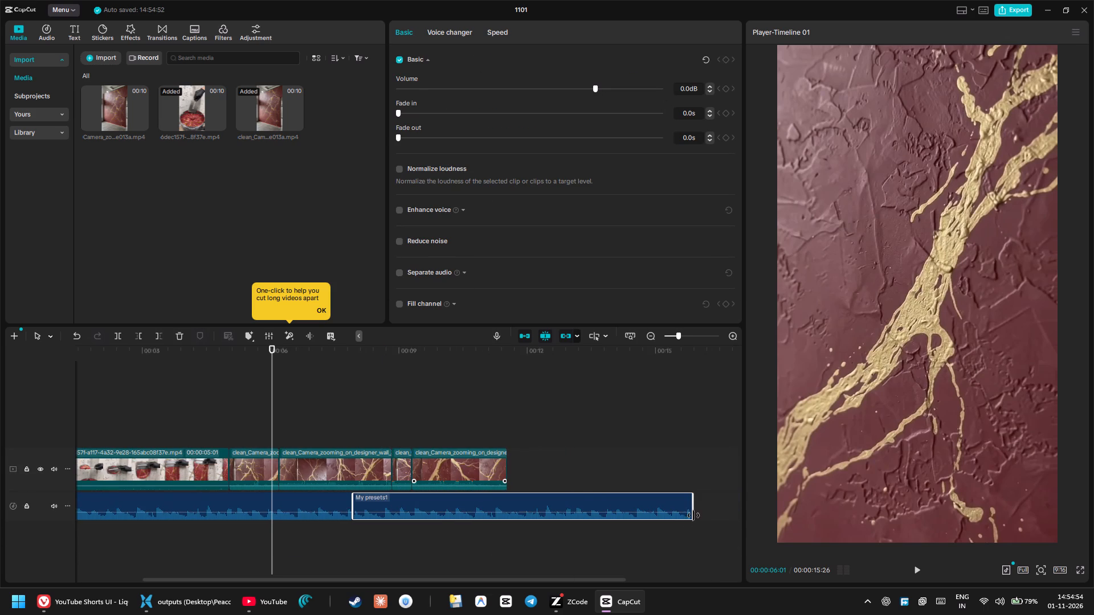
left_click_drag(694, 515, 504, 518)
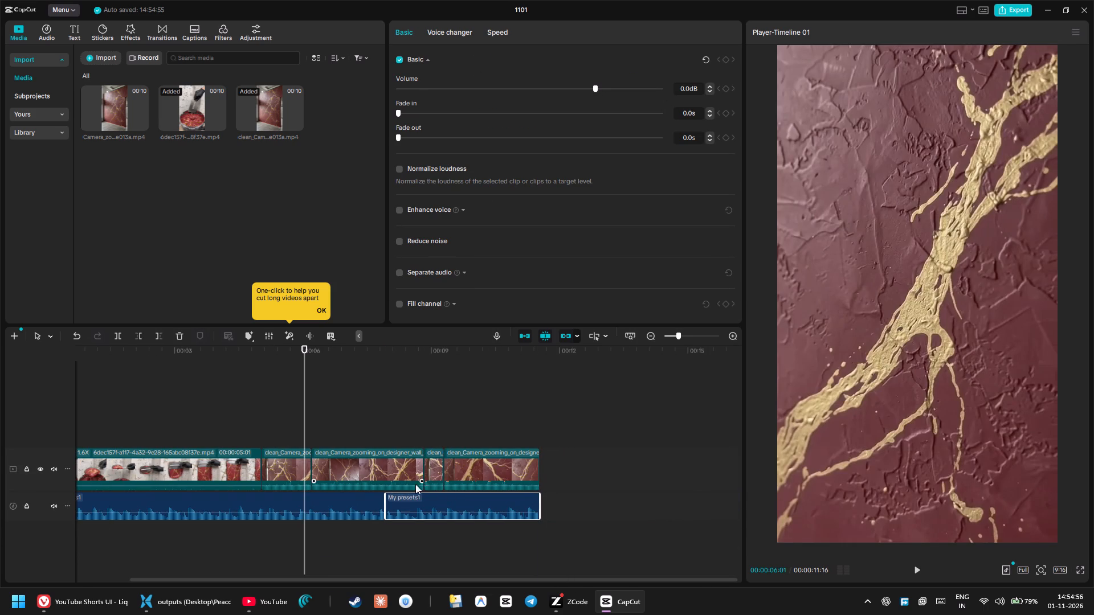
Lower the audio volume of all four designer wall segments to -14.5 dB and play the whole video from the start.
left_click_drag(261, 436, 497, 472)
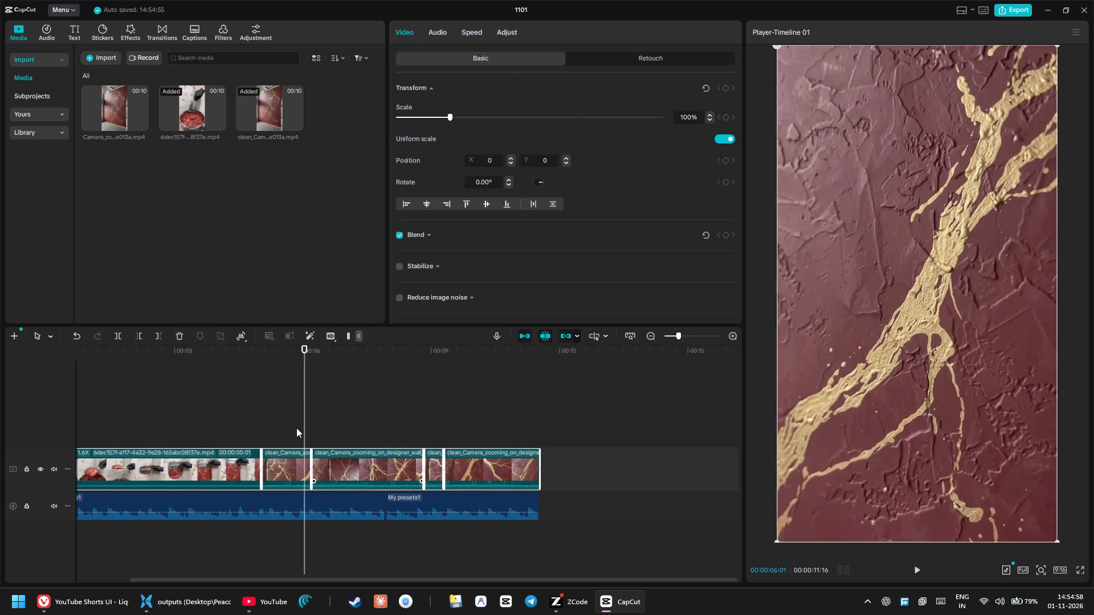
left_click(296, 428)
left_click_drag(273, 429, 516, 474)
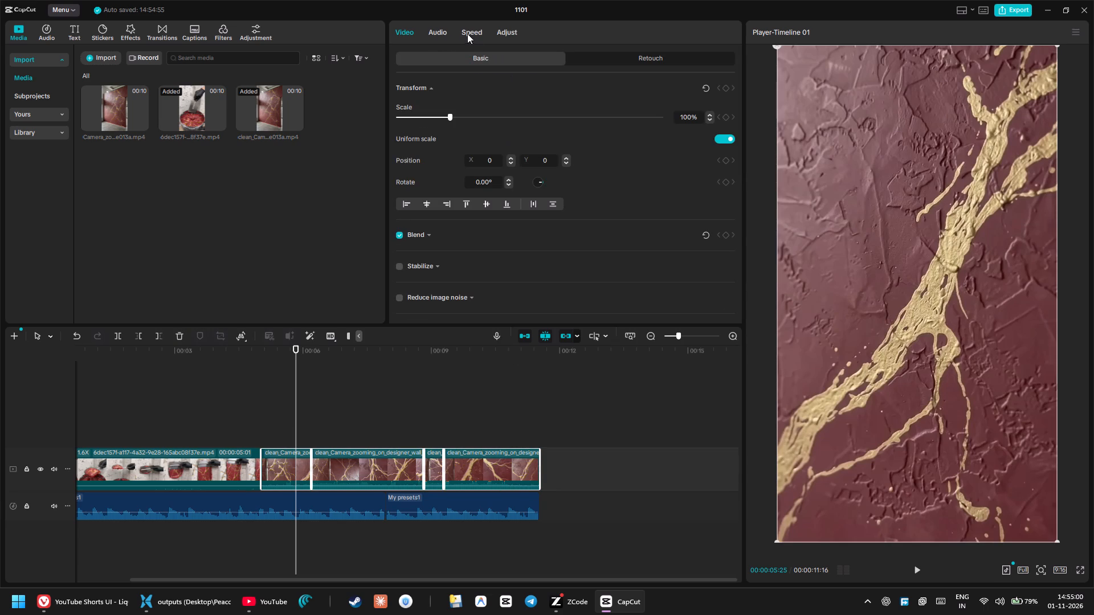
left_click(442, 31)
left_click_drag(571, 114, 545, 115)
left_click_drag(291, 354, 0, 372)
key("space")
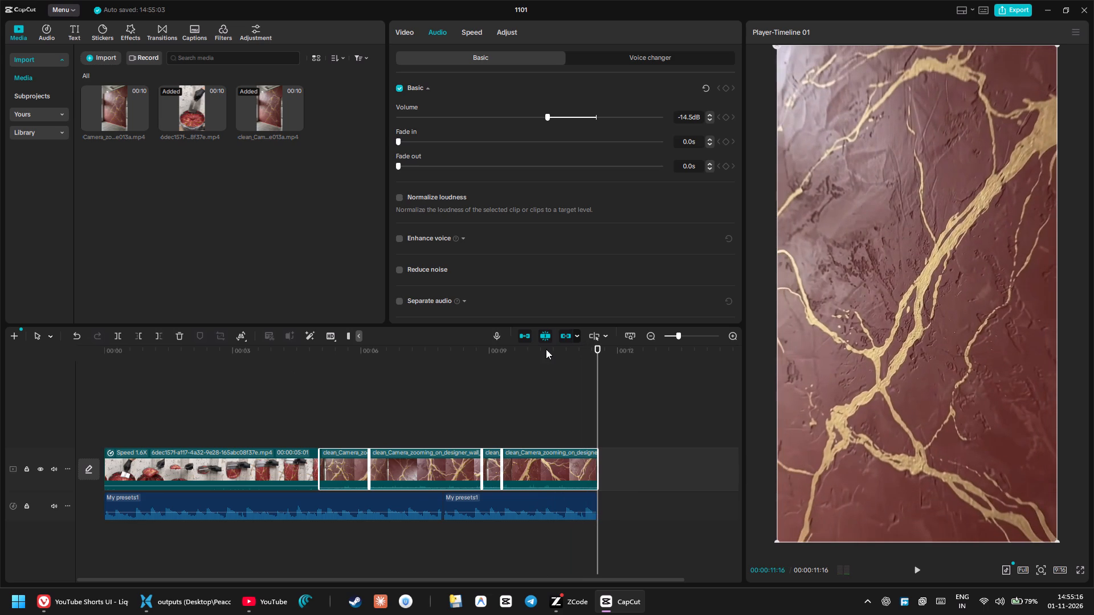
Add a default text at 00:00:00:00, enlarge it and place it near the top of the frame.
left_click_drag(546, 349, 20, 367)
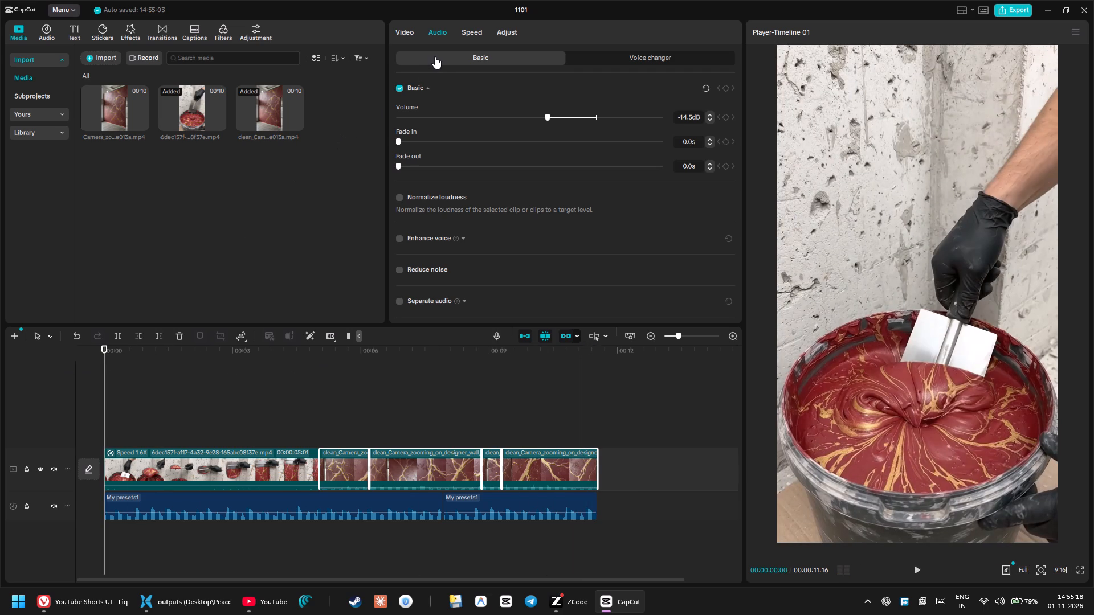
left_click(103, 57)
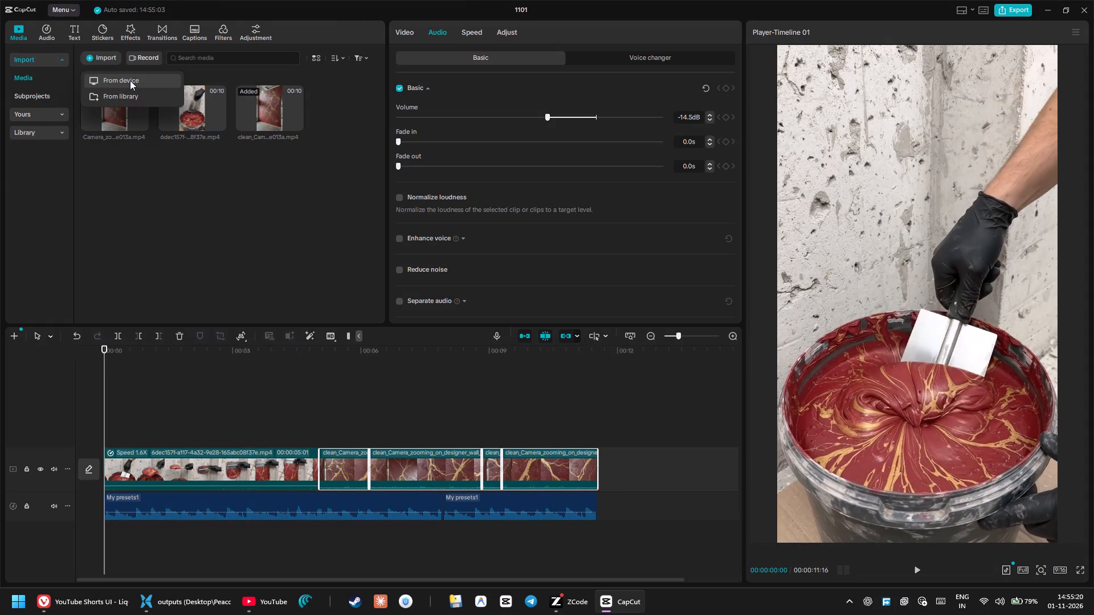
double_click(81, 38)
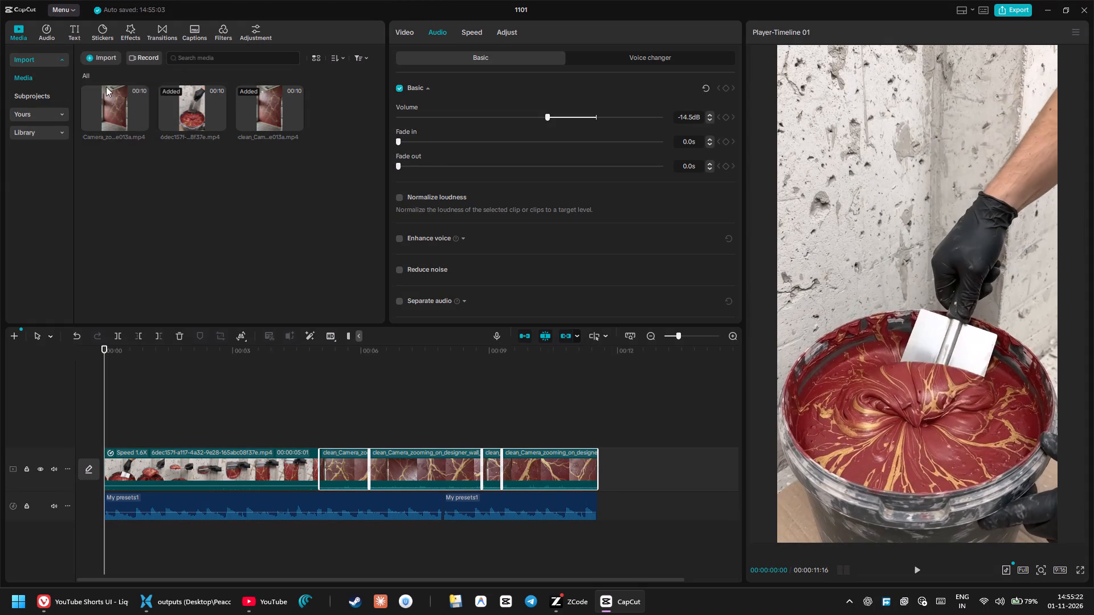
left_click(121, 93)
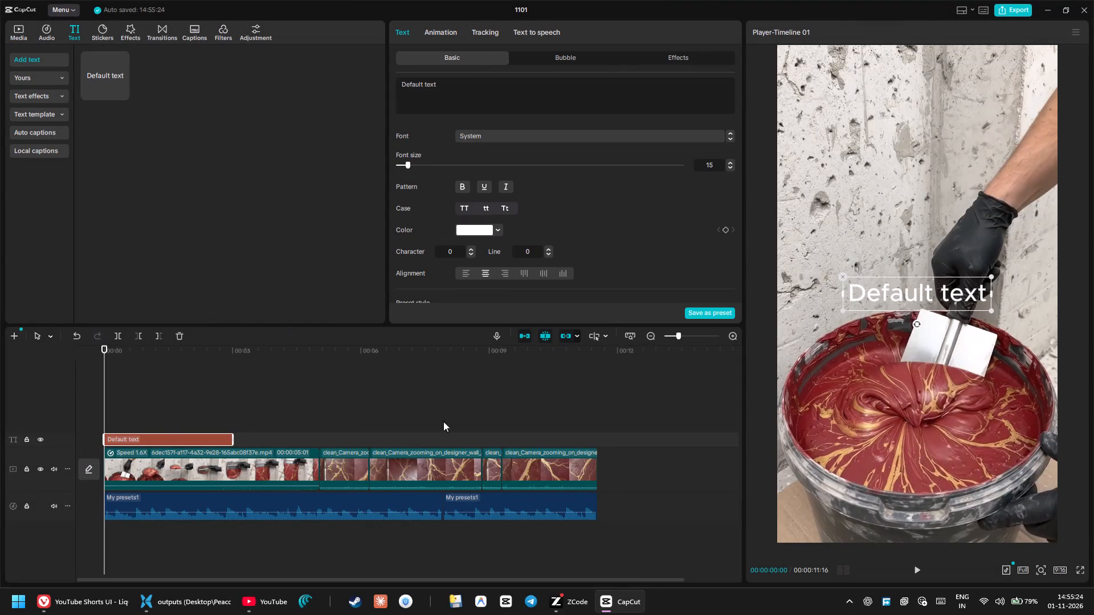
left_click_drag(964, 292, 966, 244)
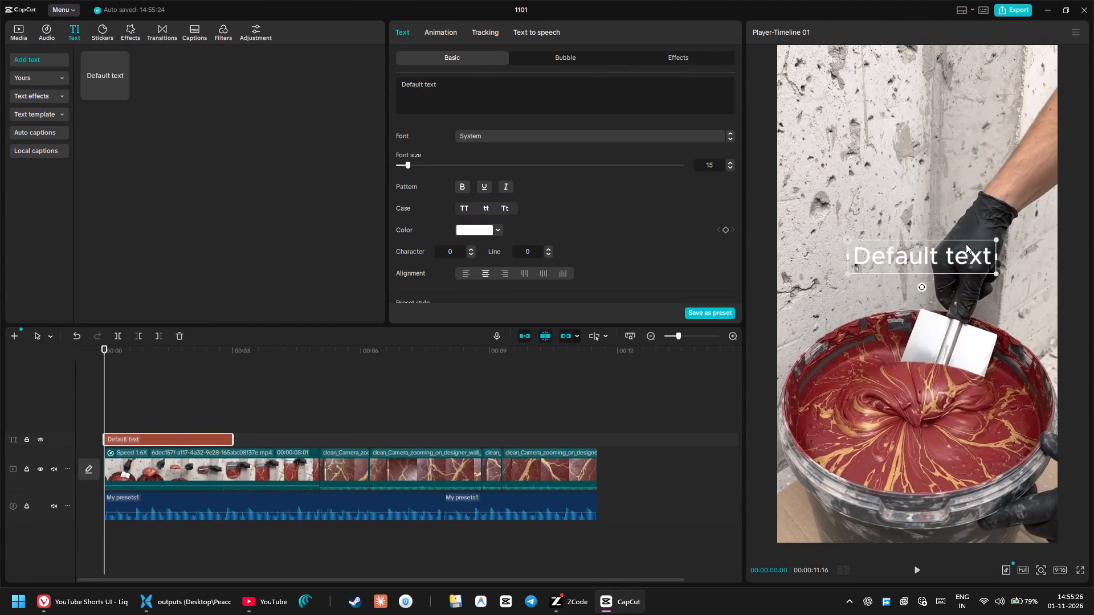
left_click_drag(966, 244, 956, 131)
left_click_drag(983, 150, 1015, 173)
left_click_drag(995, 151, 1002, 136)
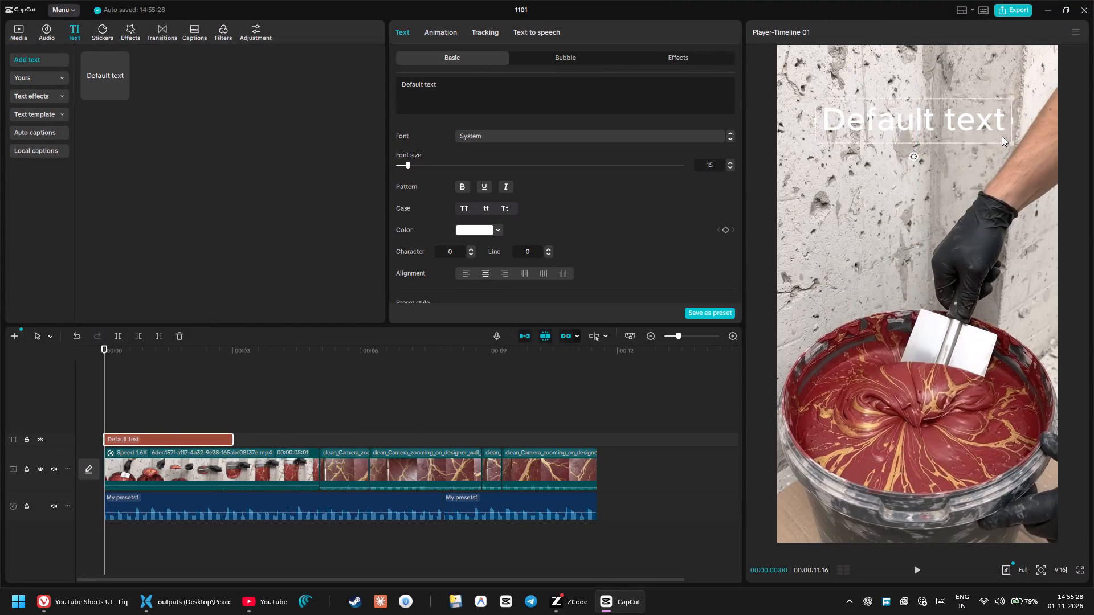
left_click_drag(1002, 136, 1003, 133)
Replace the title's wording with "Wait for the results" and shrink it to fit within the frame's width.
left_click(462, 84)
key("ctrl+a")
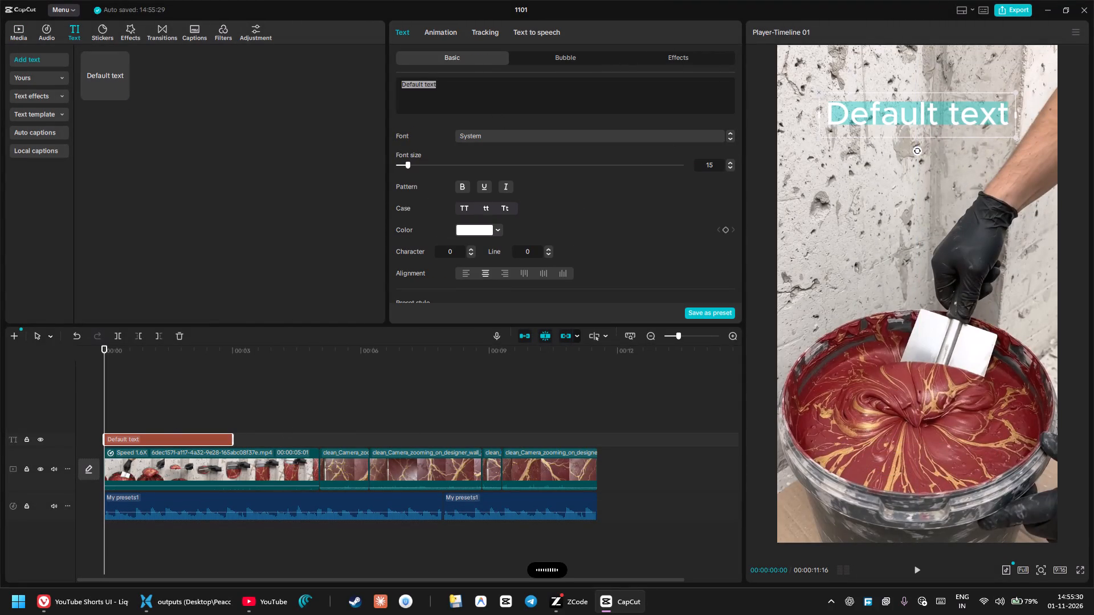
key("ctrl+v")
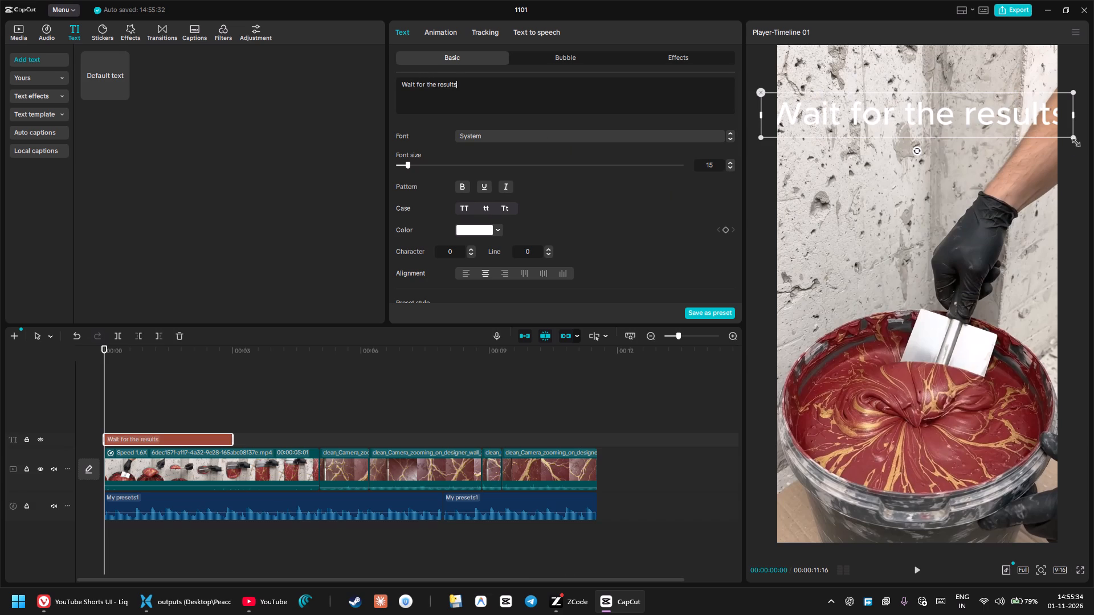
left_click_drag(1073, 138, 1028, 126)
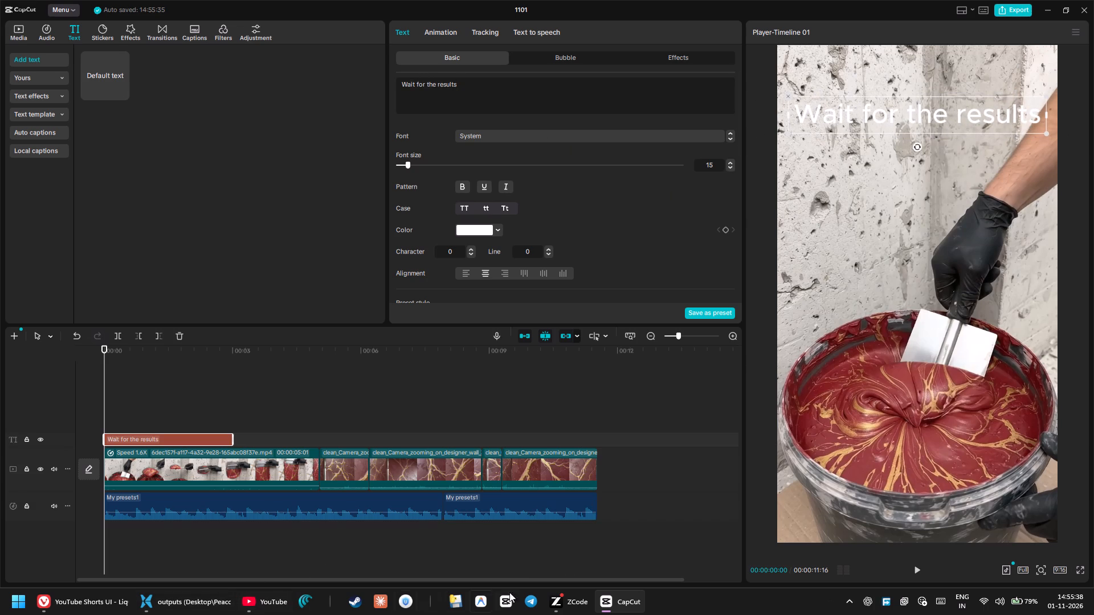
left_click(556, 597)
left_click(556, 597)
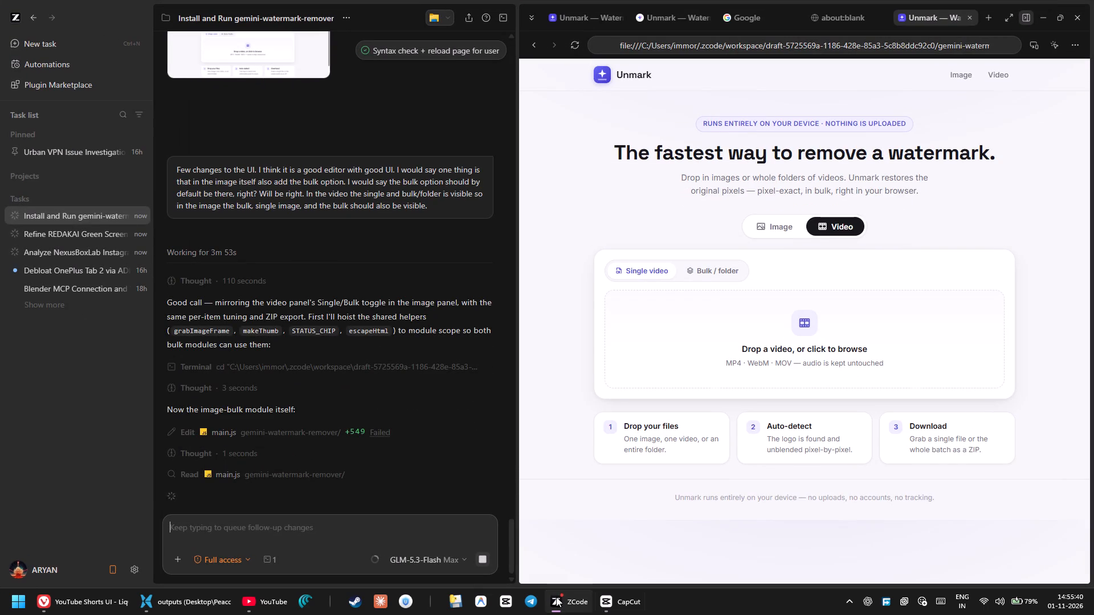
Change the letter case of the "Wait for the results" title so that each word starts with a capital.
left_click(489, 211)
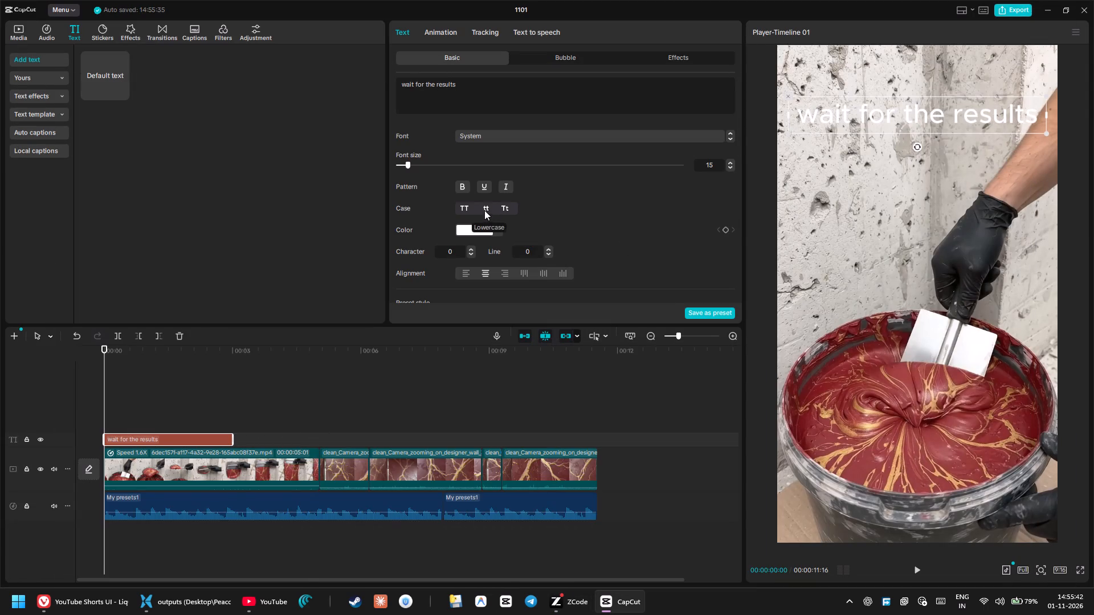
left_click(488, 211)
left_click(500, 208)
Try preset styles on the title and settle on the white text with a solid black background.
scroll(484, 260, "down", 1)
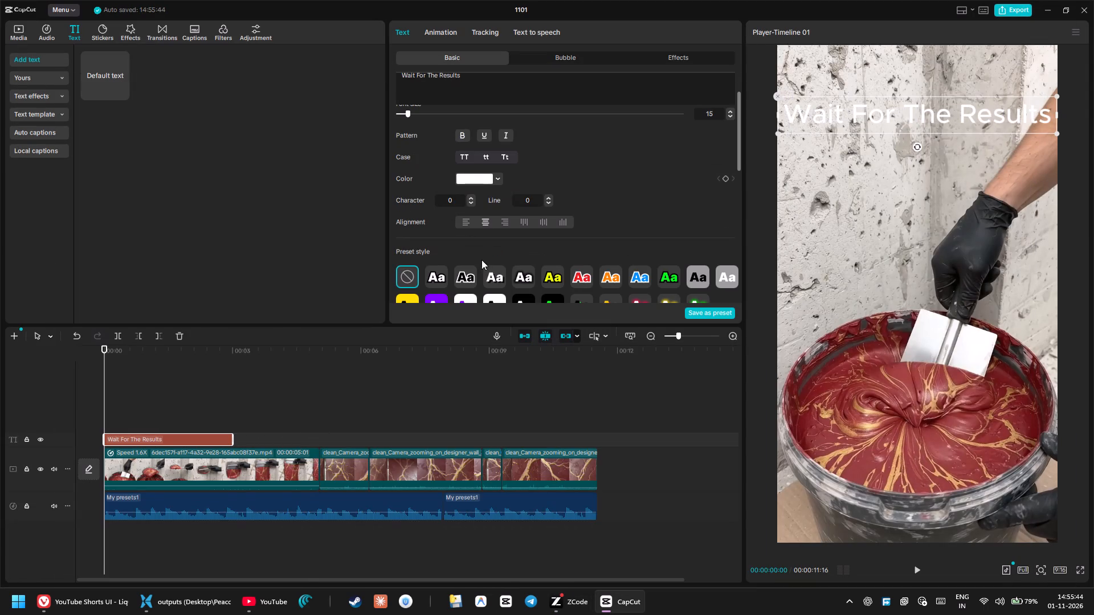
left_click(442, 273)
left_click(457, 278)
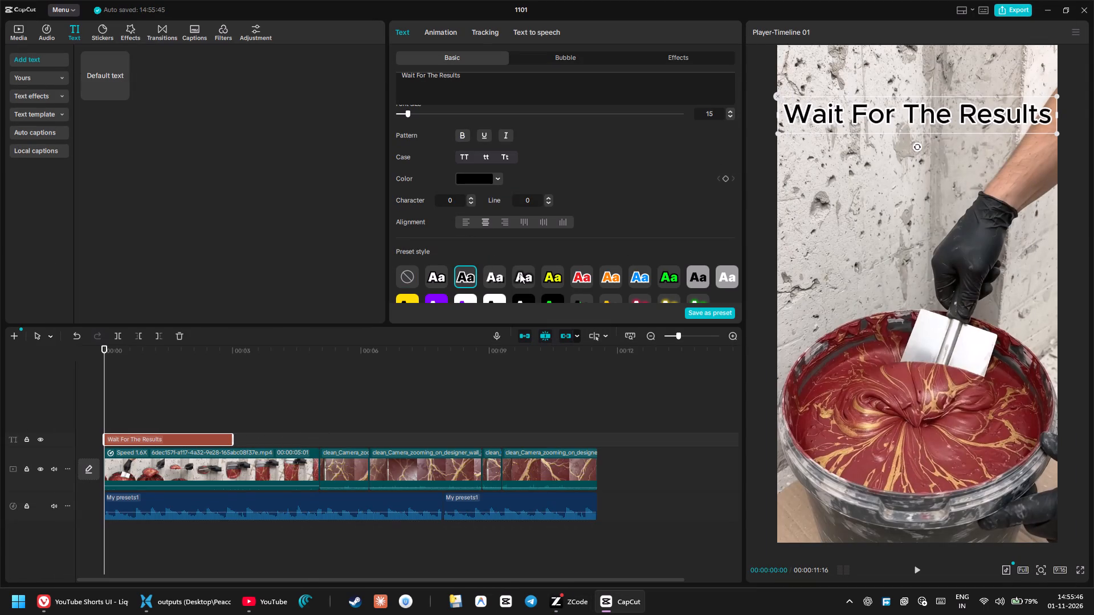
left_click(520, 273)
scroll(549, 272, "down", 1)
left_click(522, 256)
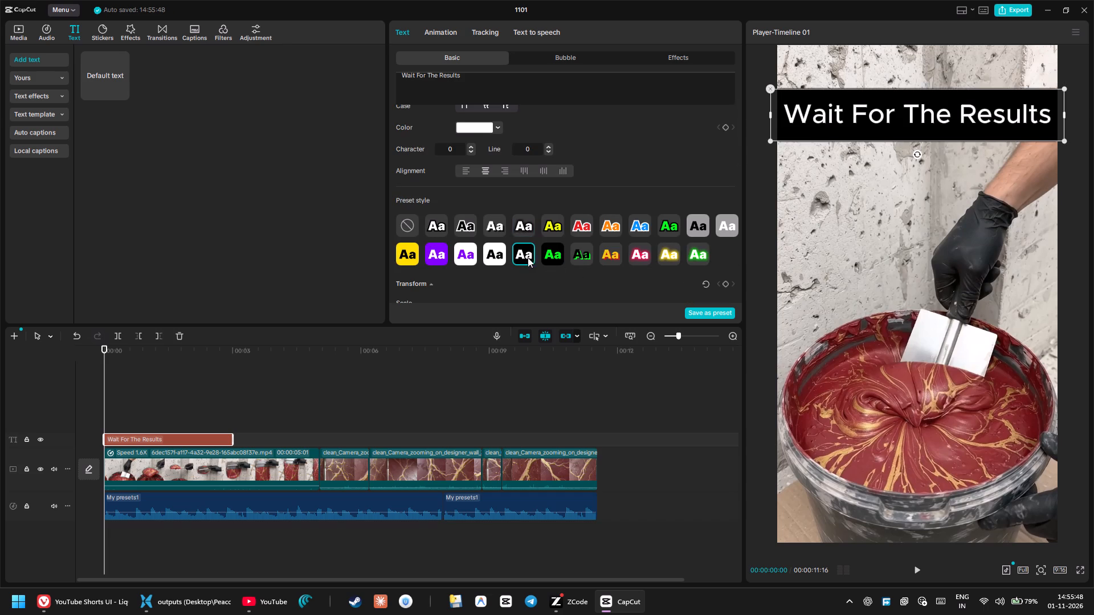
Scale the title down to 86% so its black background fits within the frame's width.
left_click_drag(1059, 141, 1018, 125)
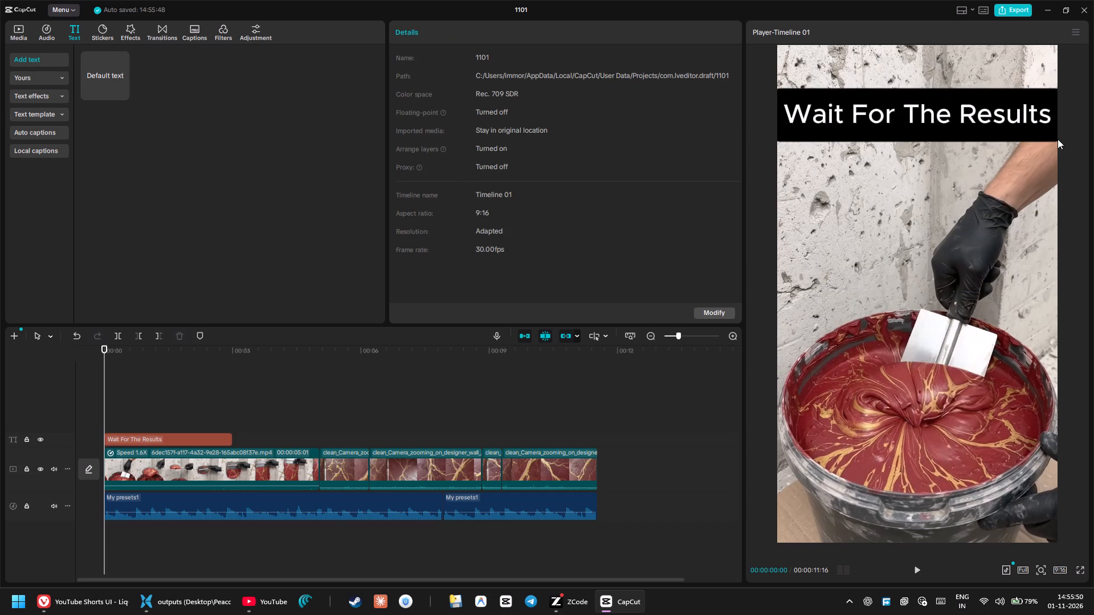
left_click(1051, 137)
left_click_drag(1062, 145, 1015, 126)
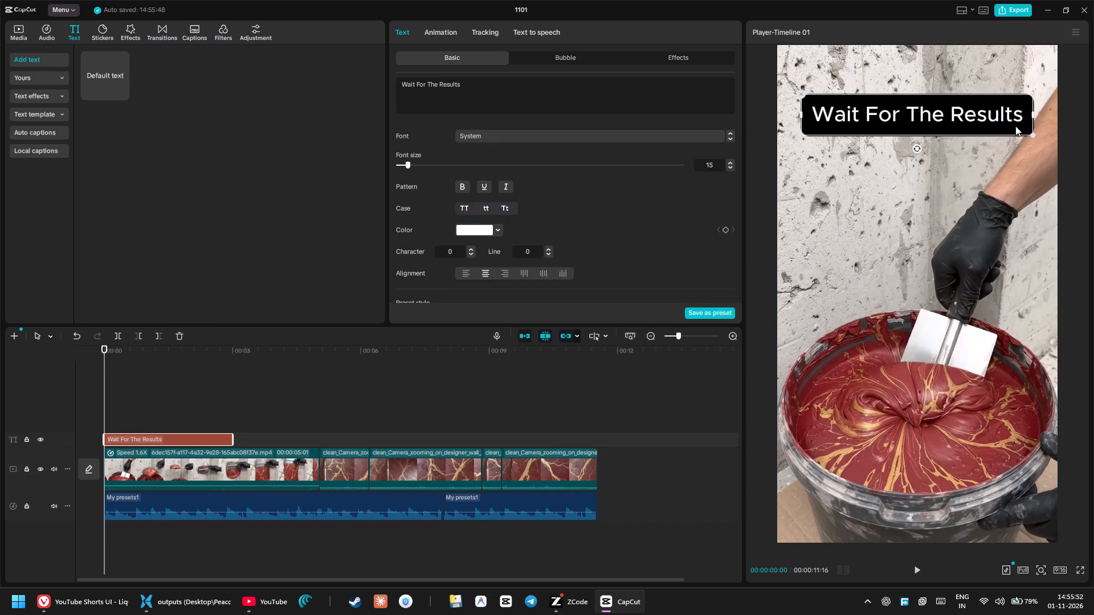
Set the title background's rounded rectangle to 73% and its height to 7%, with the title's opacity at 100%.
scroll(515, 263, "down", 7)
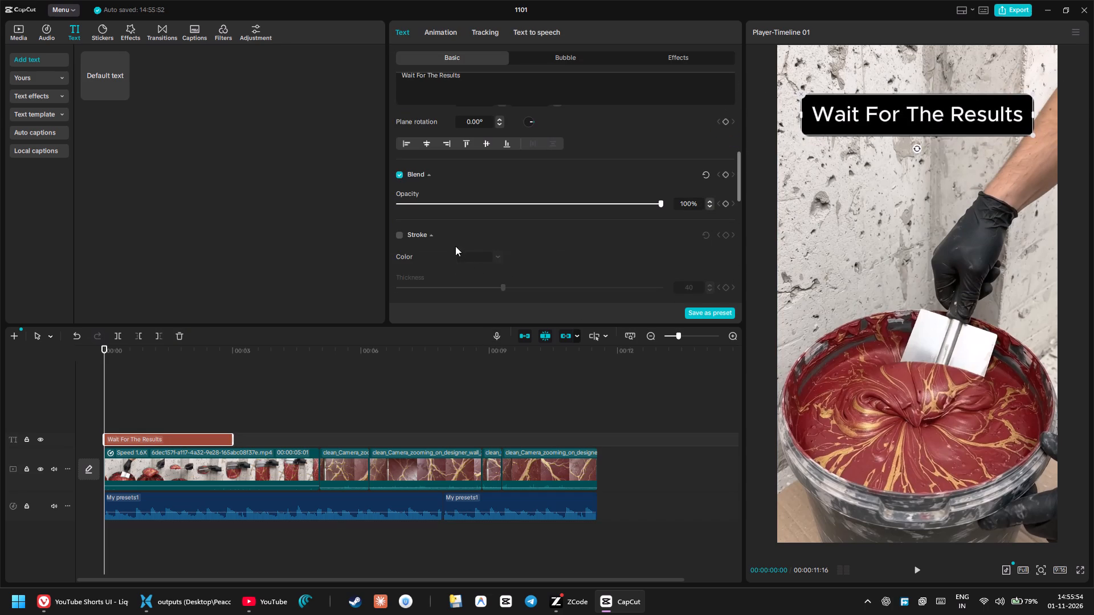
scroll(596, 222, "down", 1)
left_click_drag(650, 155, 606, 161)
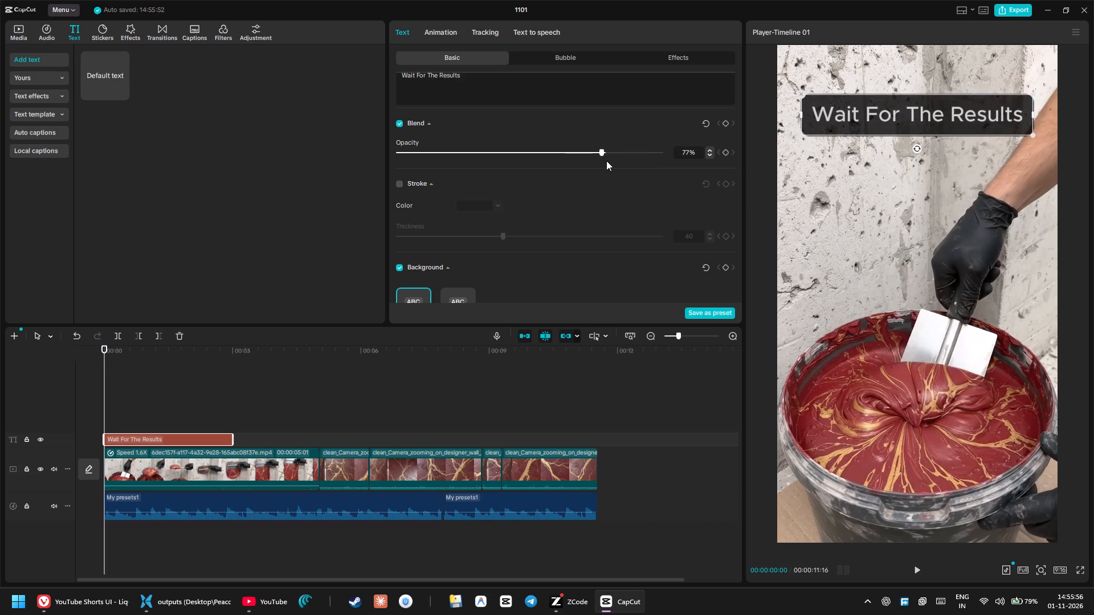
left_click_drag(606, 161, 629, 160)
scroll(545, 238, "down", 3)
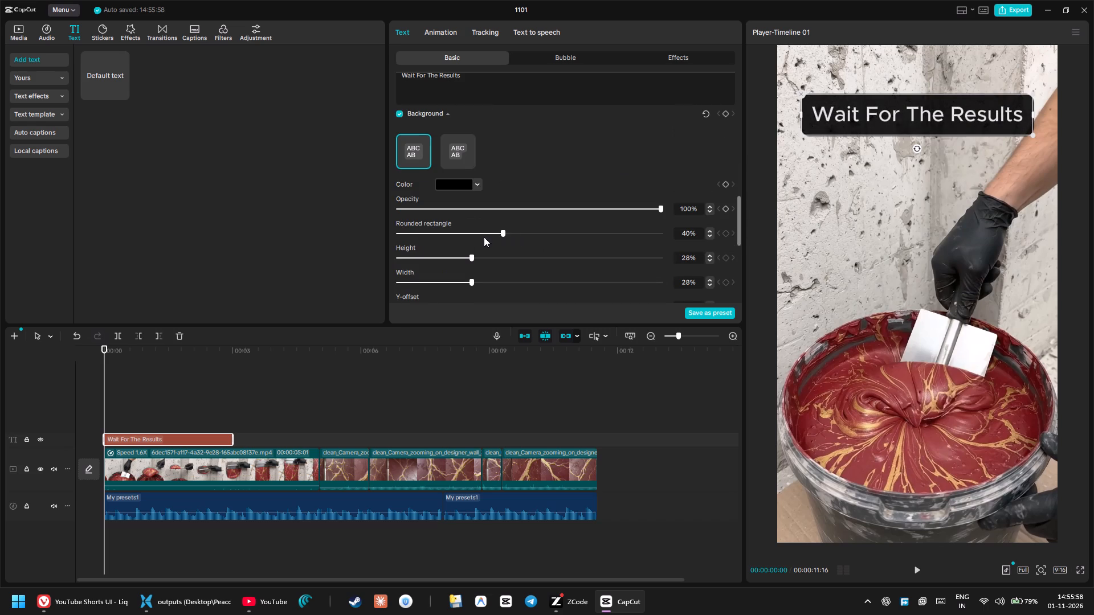
left_click_drag(499, 231, 590, 225)
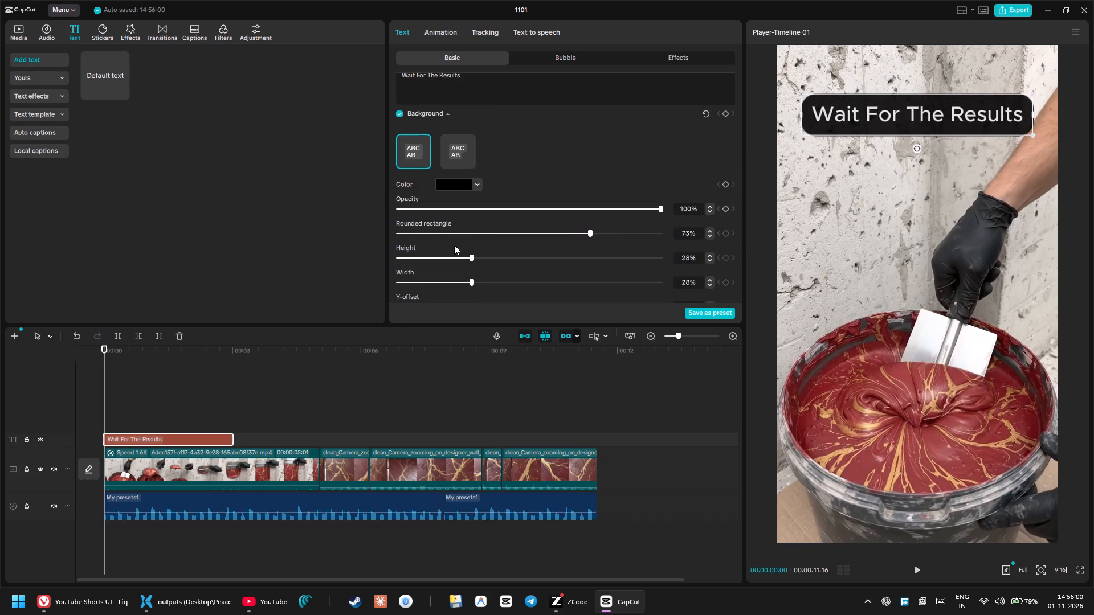
scroll(617, 182, "up", 3)
left_click_drag(652, 149, 663, 151)
scroll(638, 205, "down", 4)
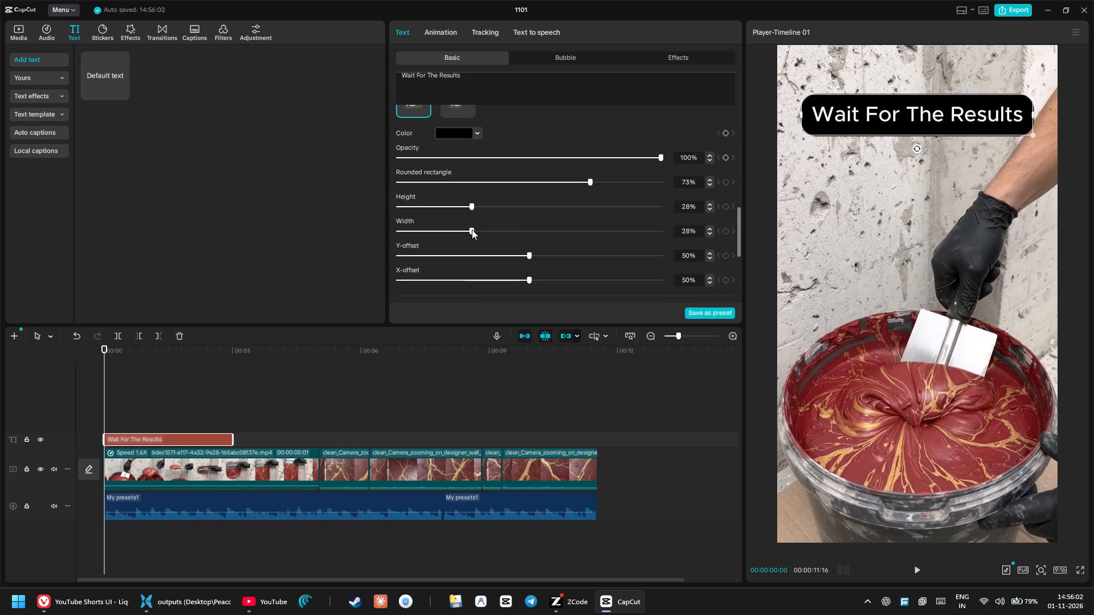
left_click_drag(469, 202, 417, 206)
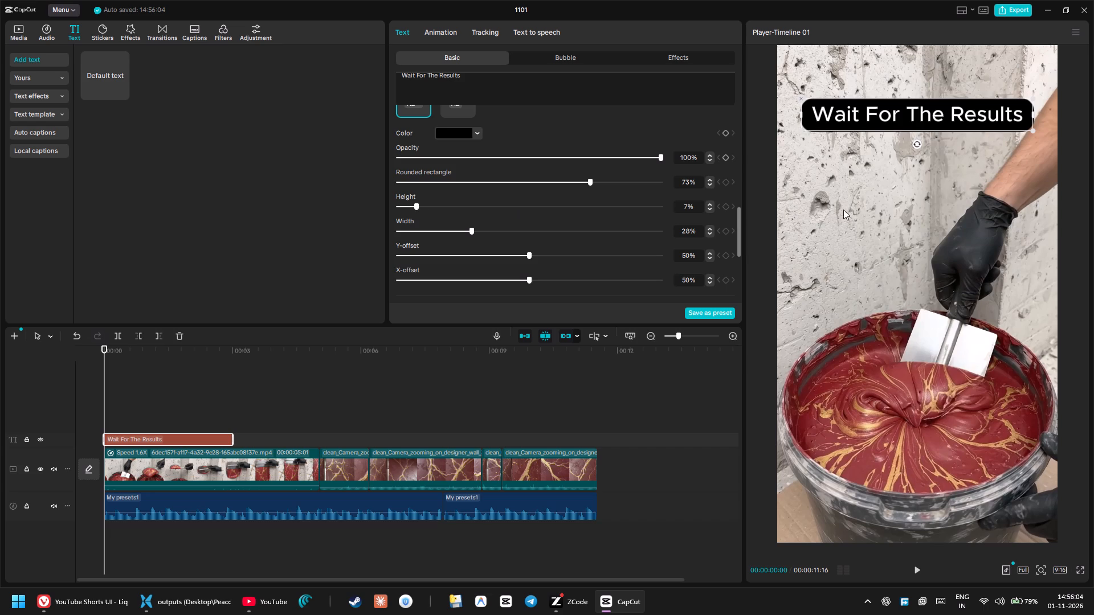
Preview the opening of the video and shorten the "Wait For The Results" title to end at about 1.7 seconds.
left_click_drag(104, 350, 95, 348)
key("space")
key("space")
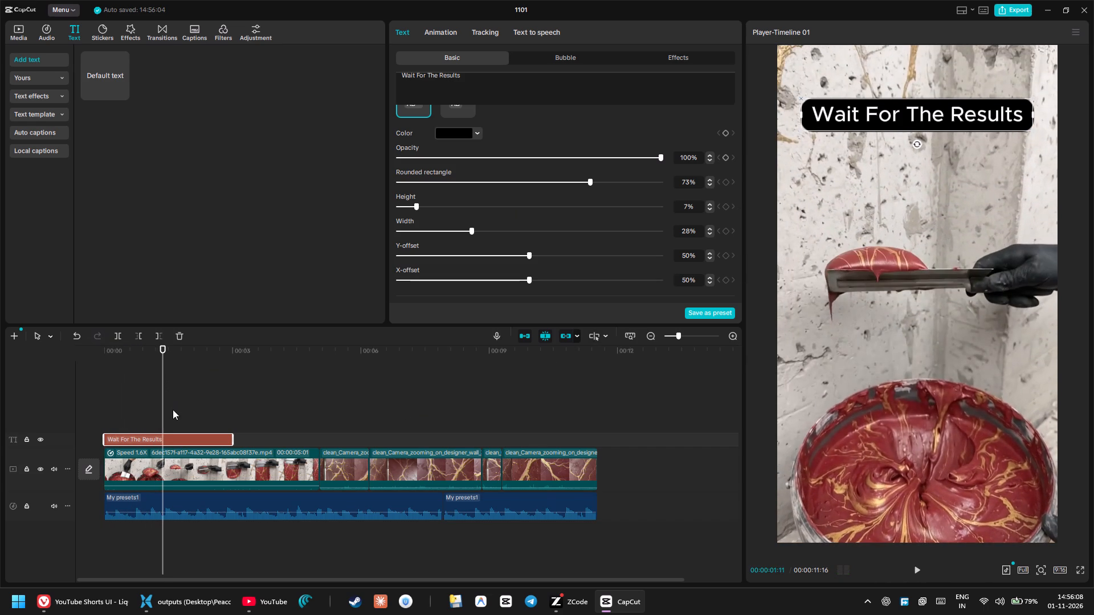
left_click(285, 394)
left_click_drag(235, 347, 31, 345)
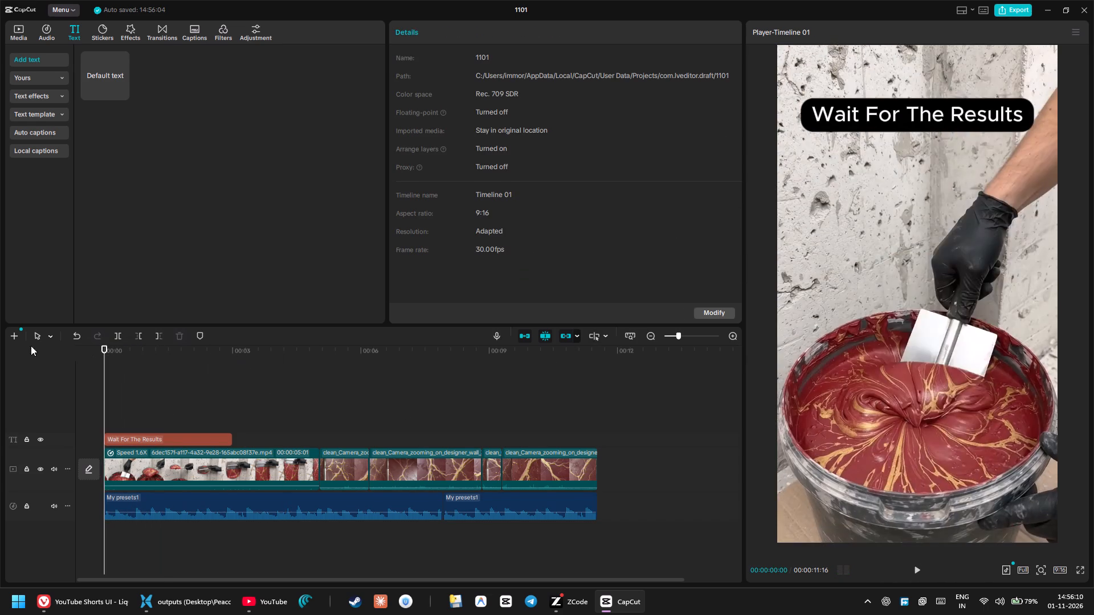
key("space")
key("space")
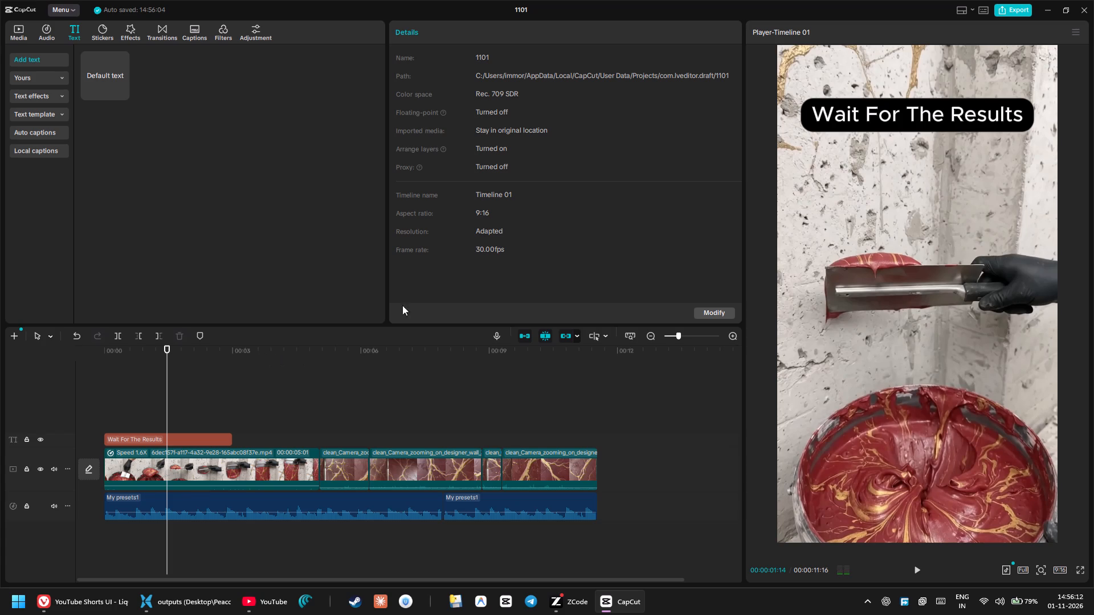
left_click(223, 436)
left_click_drag(235, 440, 230, 440)
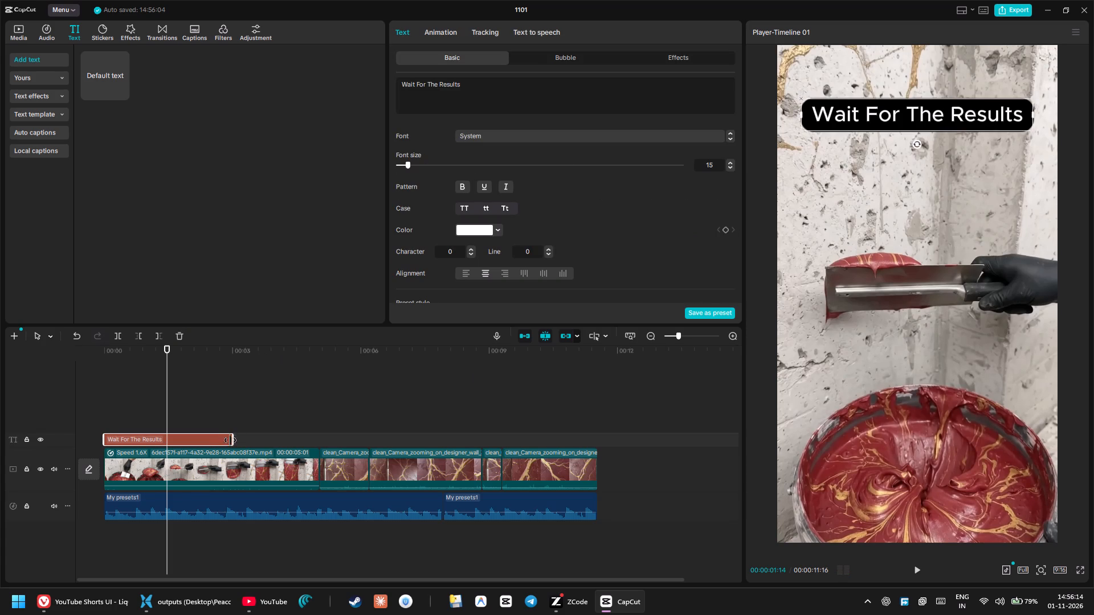
left_click_drag(230, 440, 177, 436)
Play the video from the start, lower the audio volume of all four designer wall segments to -27.9 dB, and replay them.
left_click_drag(168, 346, 74, 353)
key("space")
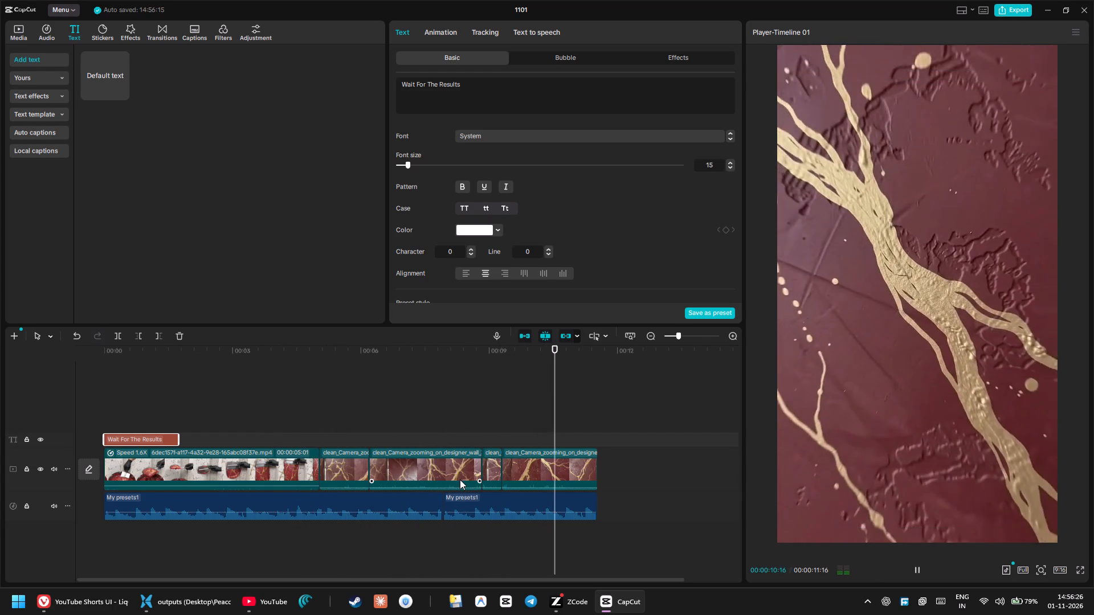
key("space")
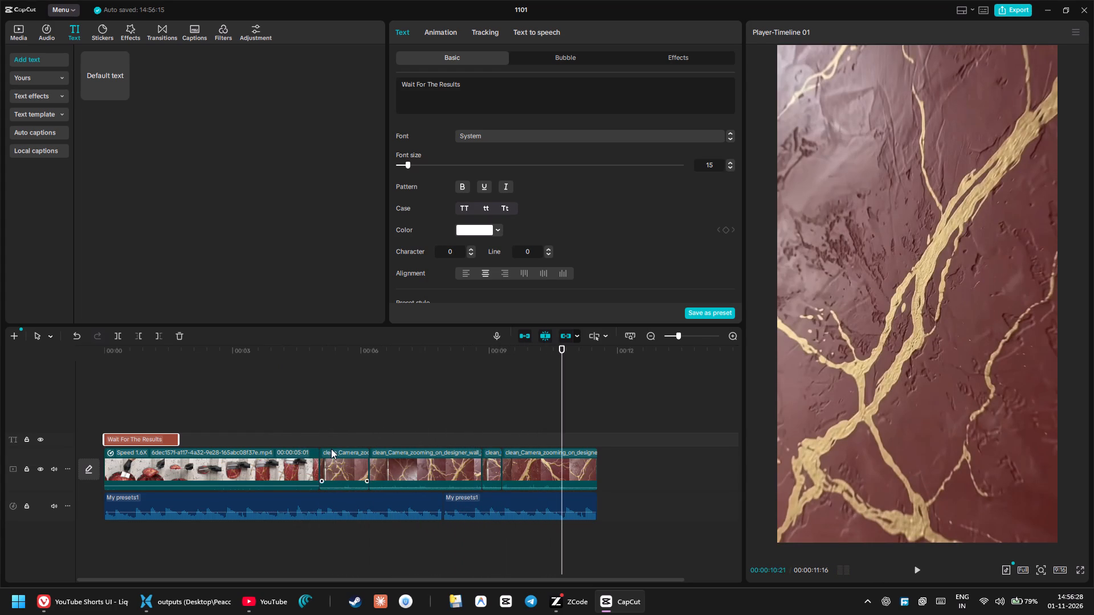
left_click_drag(333, 434, 578, 471)
left_click(440, 31)
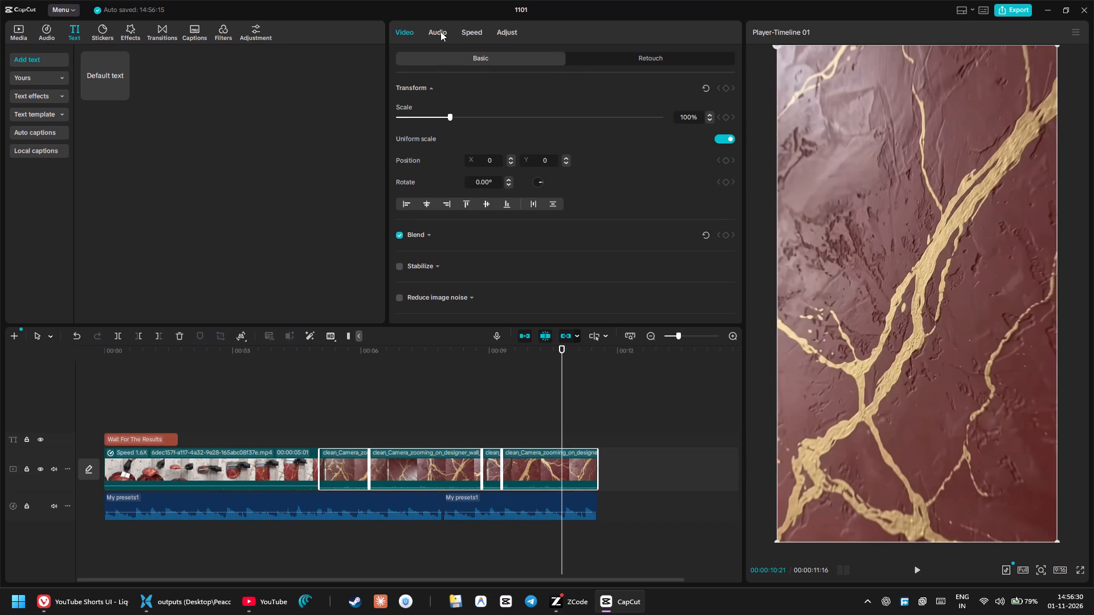
left_click_drag(545, 118, 511, 121)
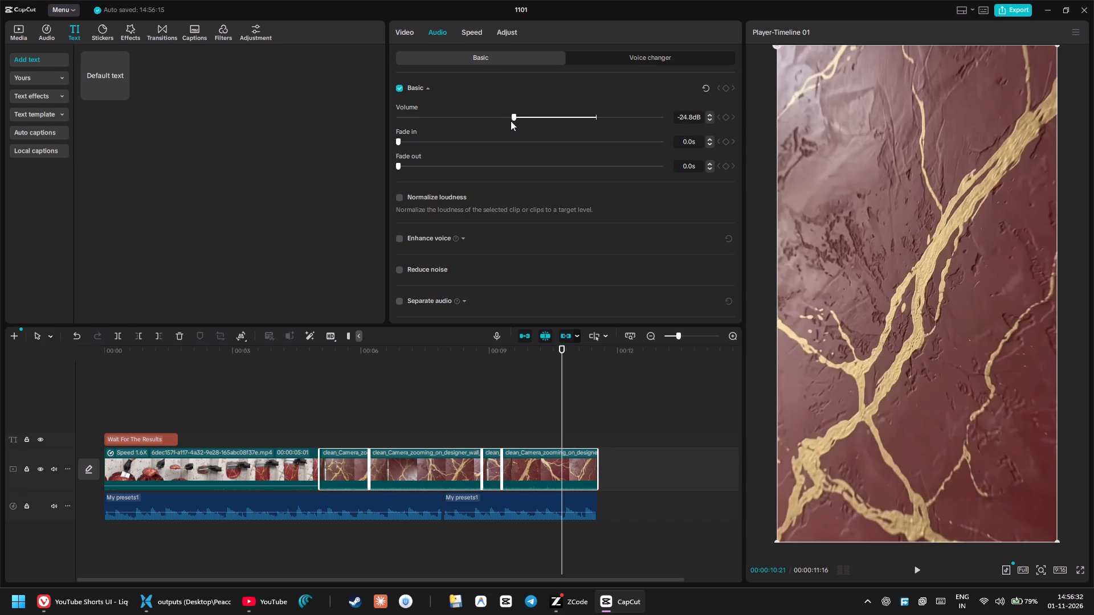
left_click_drag(511, 121, 501, 120)
left_click_drag(368, 361, 300, 358)
key("space")
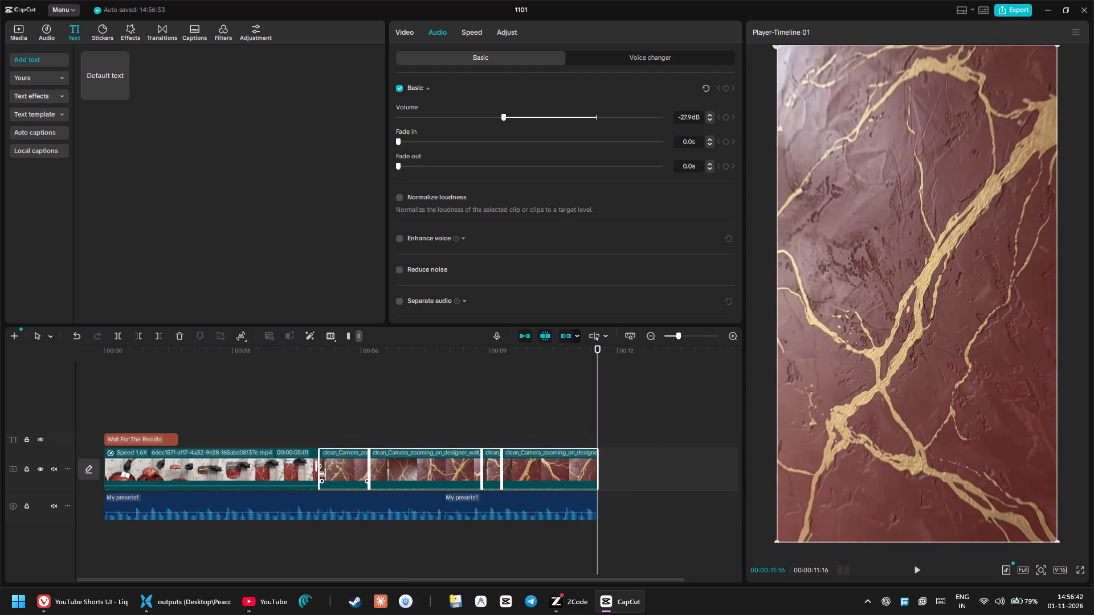
Split the first My presets1 audio clip at 00:00:05:01, where the designer wall segments begin.
left_click(310, 507)
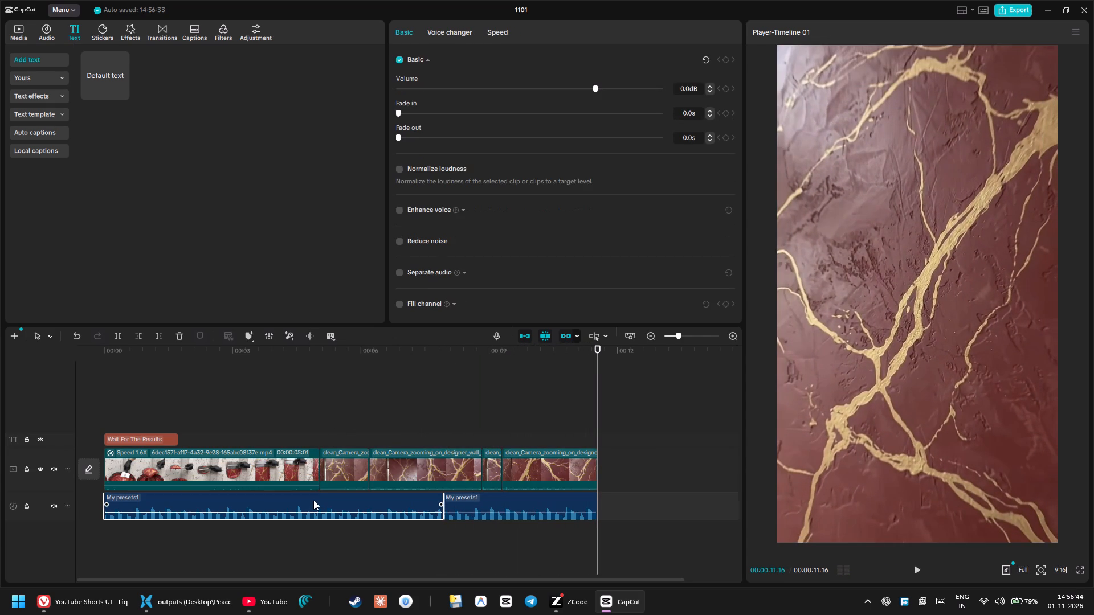
double_click(323, 432)
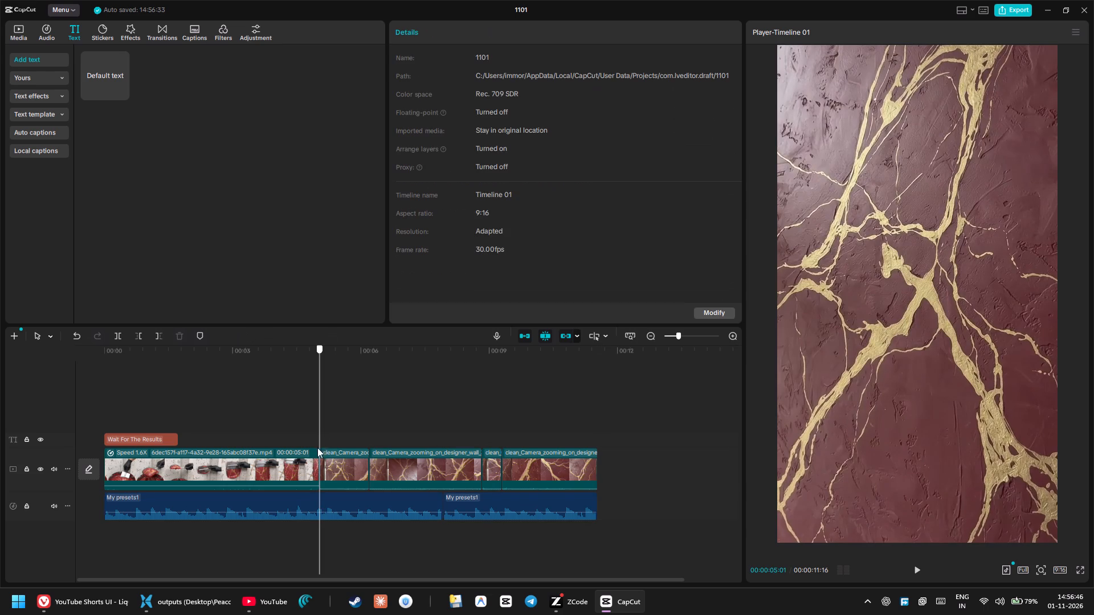
left_click(114, 333)
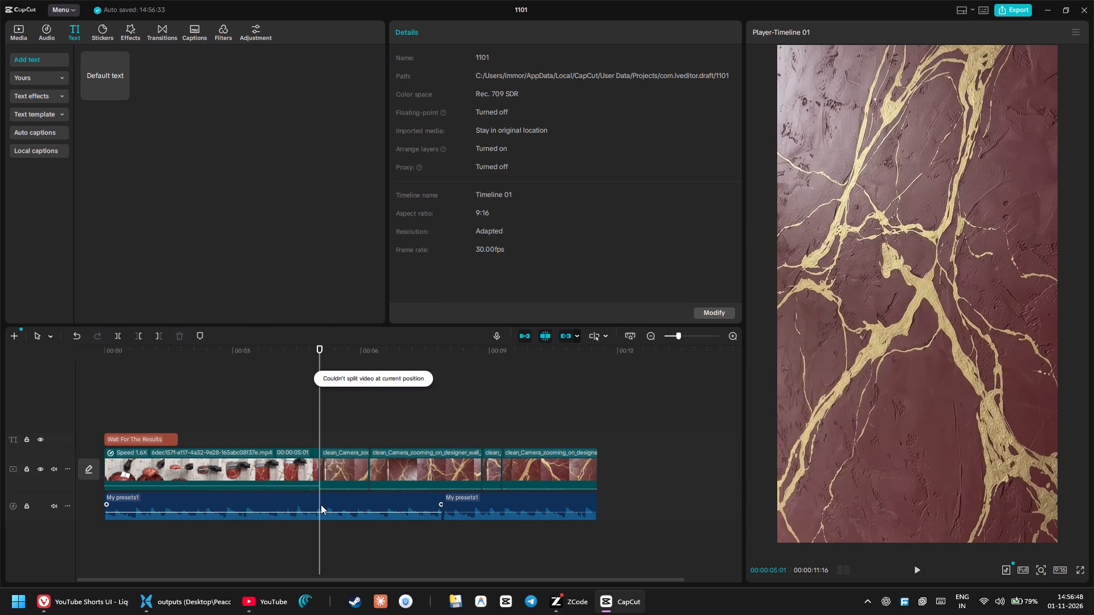
left_click(321, 504)
left_click(117, 333)
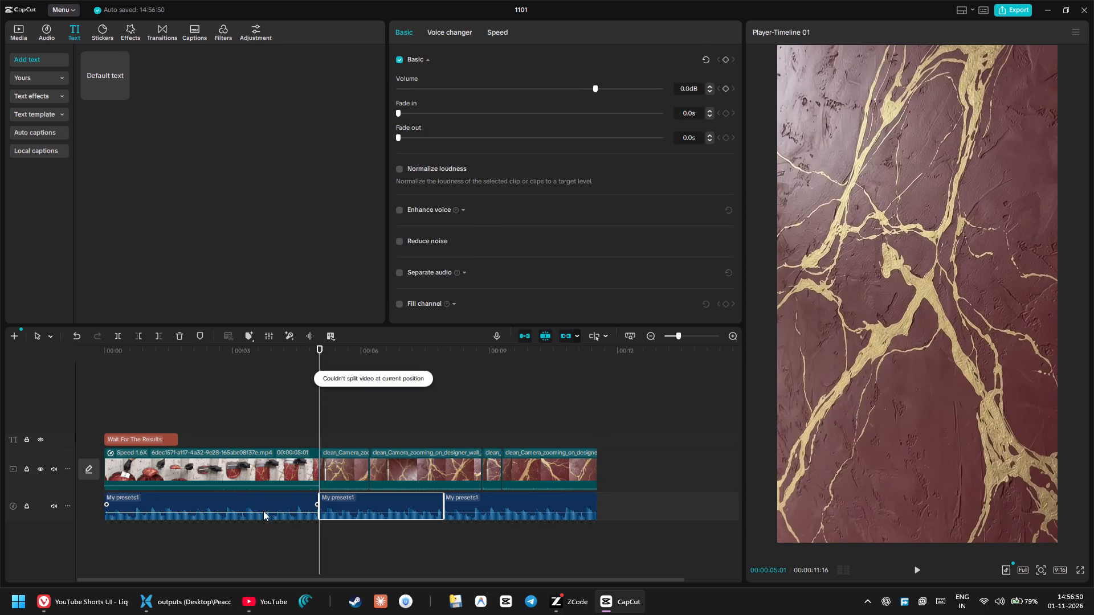
Lower the volume of the first My presets1 segment to -7.9 dB and play the video from the start to check it.
left_click(264, 512)
left_click_drag(182, 354, 89, 349)
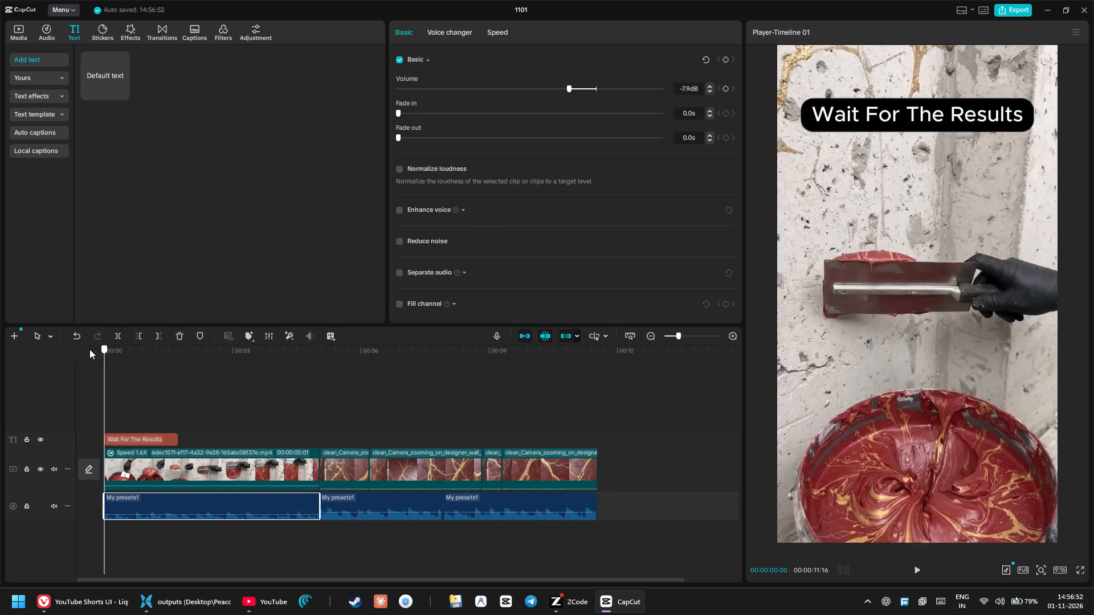
left_click_drag(89, 349, 88, 349)
key("space")
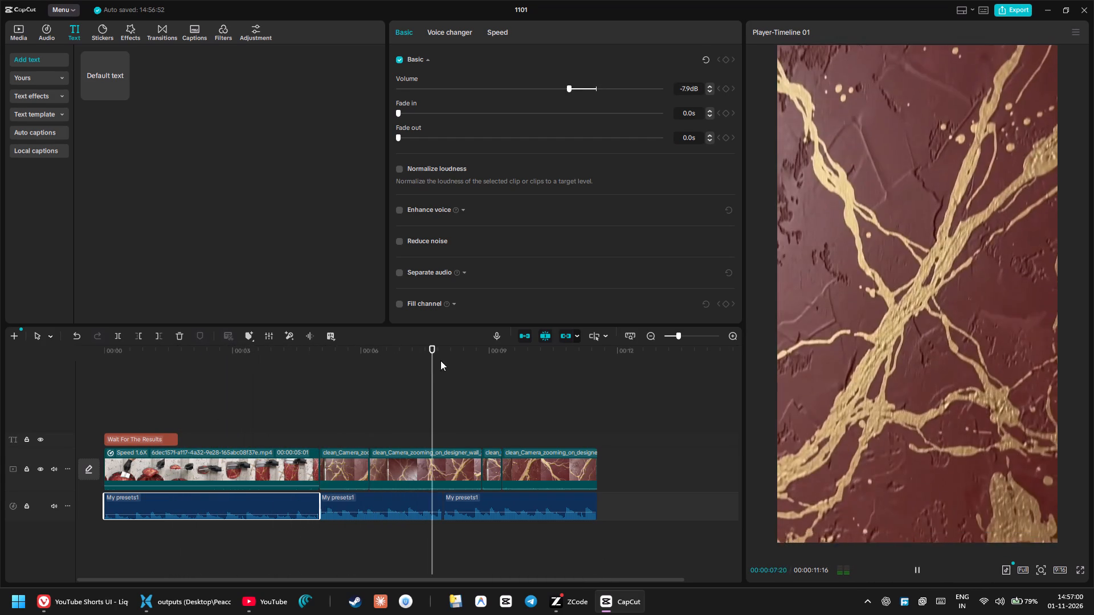
left_click_drag(438, 349, 53, 362)
key("space")
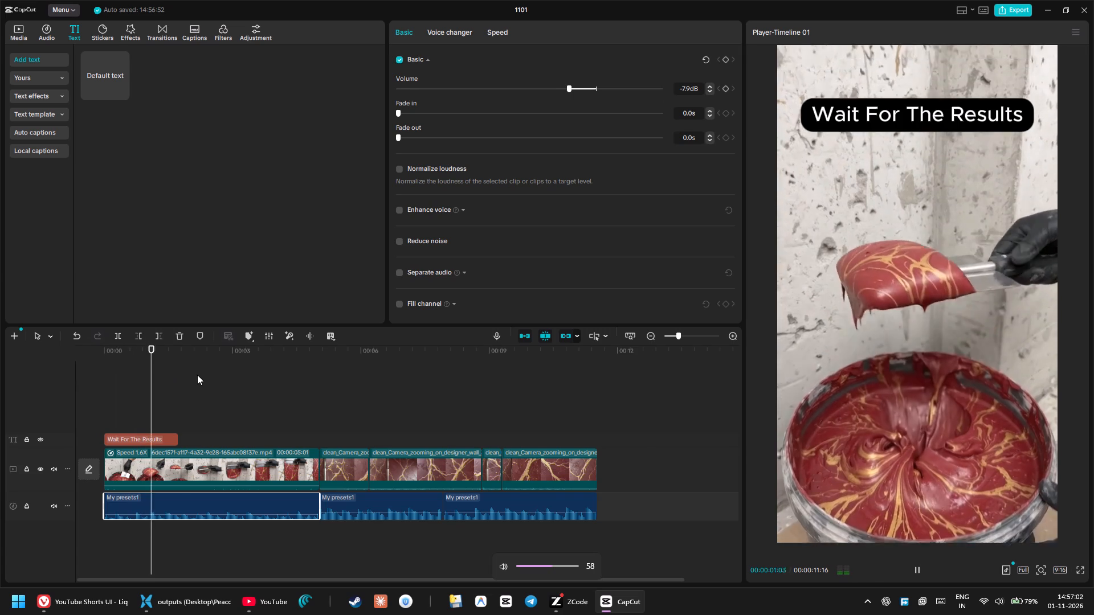
key("space")
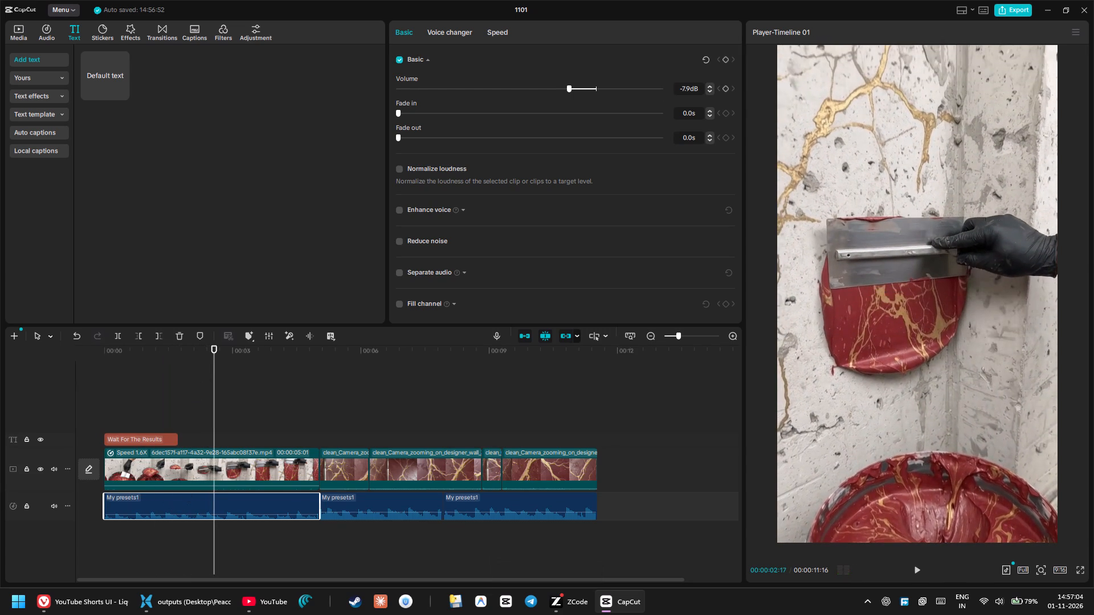
Raise the audio volume of the first paint bucket clip and play the video from the start to check the mix.
left_click_drag(185, 486, 181, 466)
left_click_drag(144, 354, 91, 351)
key("space")
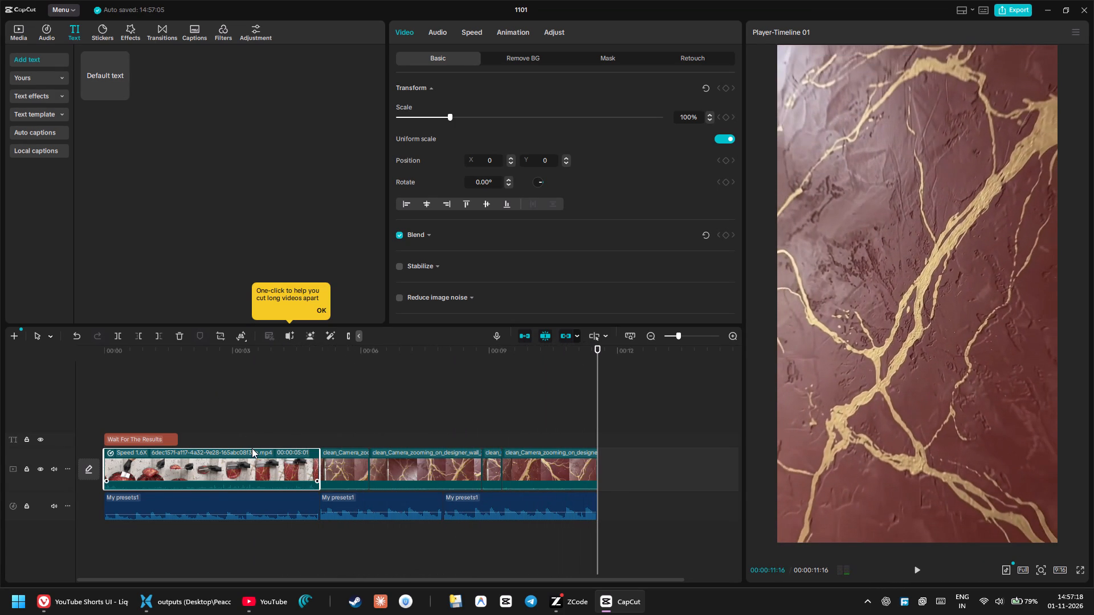
left_click_drag(293, 349, 17, 360)
key("space")
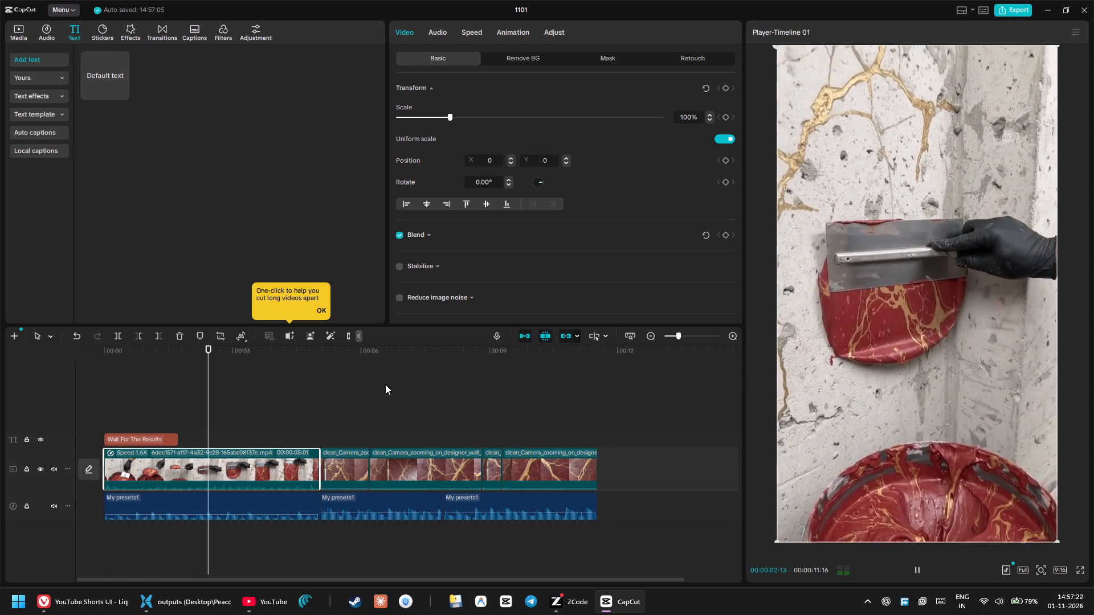
key("space")
Make the "Wait For The Results" title bold and change its case to all capitals.
left_click(159, 436)
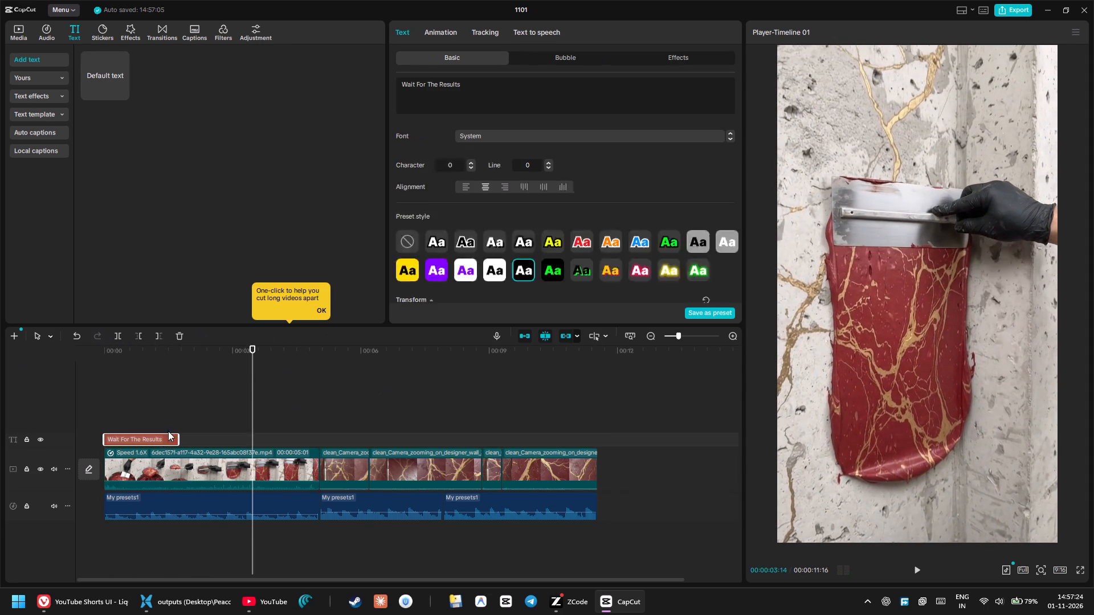
scroll(529, 234, "down", 4)
scroll(531, 226, "up", 1)
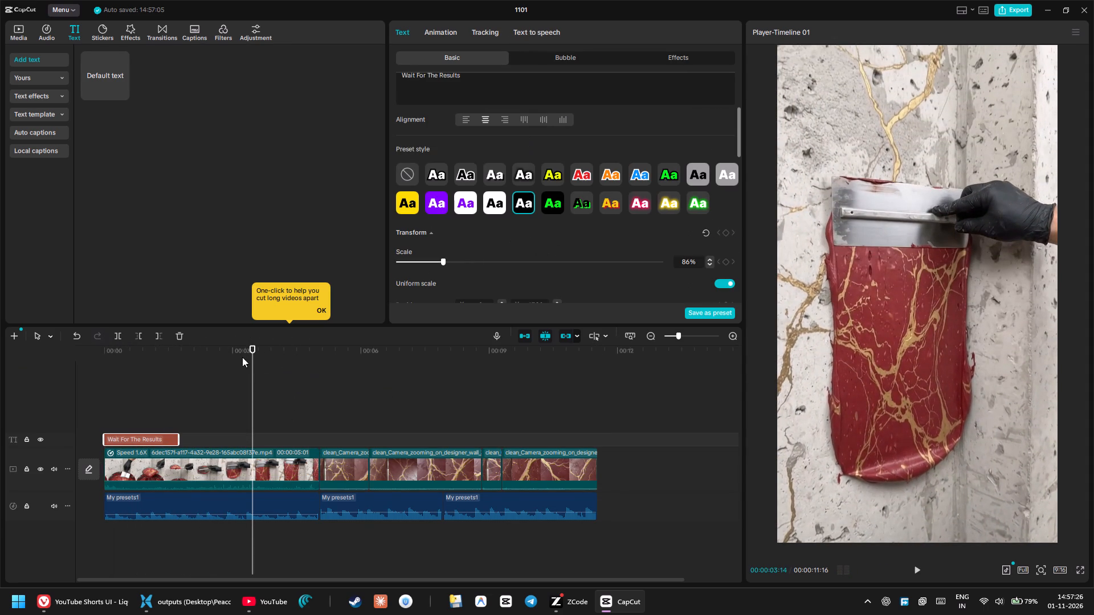
left_click_drag(237, 352, 69, 357)
scroll(542, 224, "down", 3)
scroll(542, 224, "up", 4)
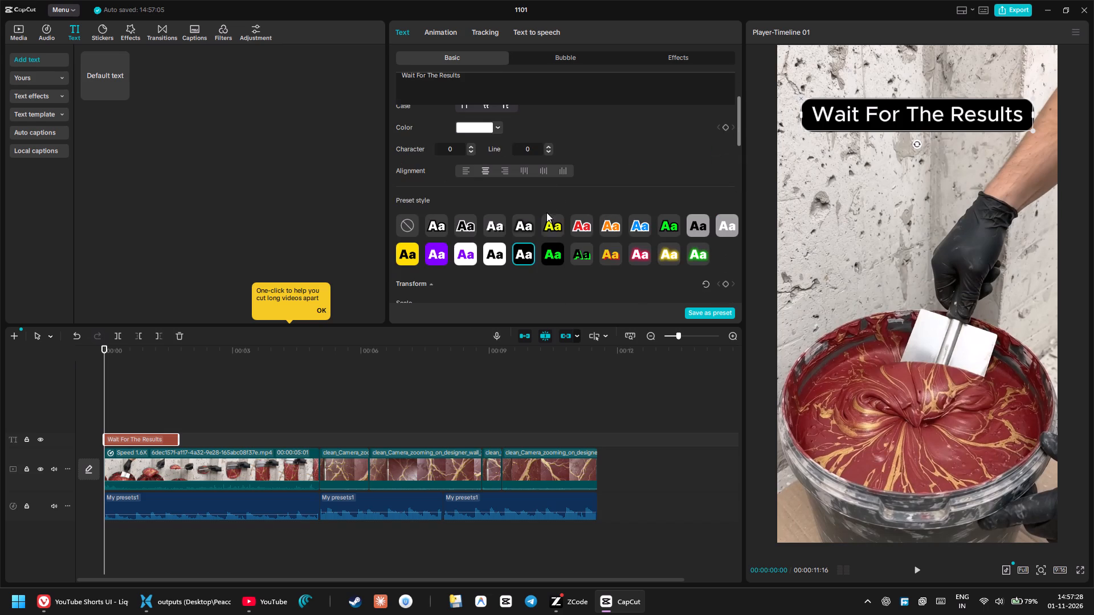
scroll(513, 161, "up", 2)
left_click(457, 189)
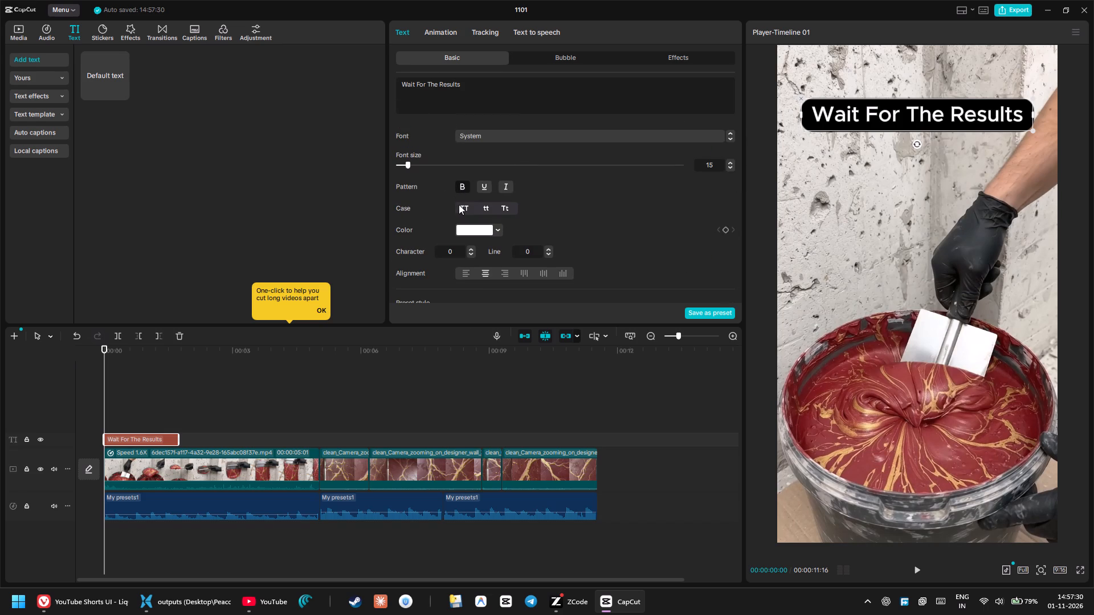
left_click(460, 206)
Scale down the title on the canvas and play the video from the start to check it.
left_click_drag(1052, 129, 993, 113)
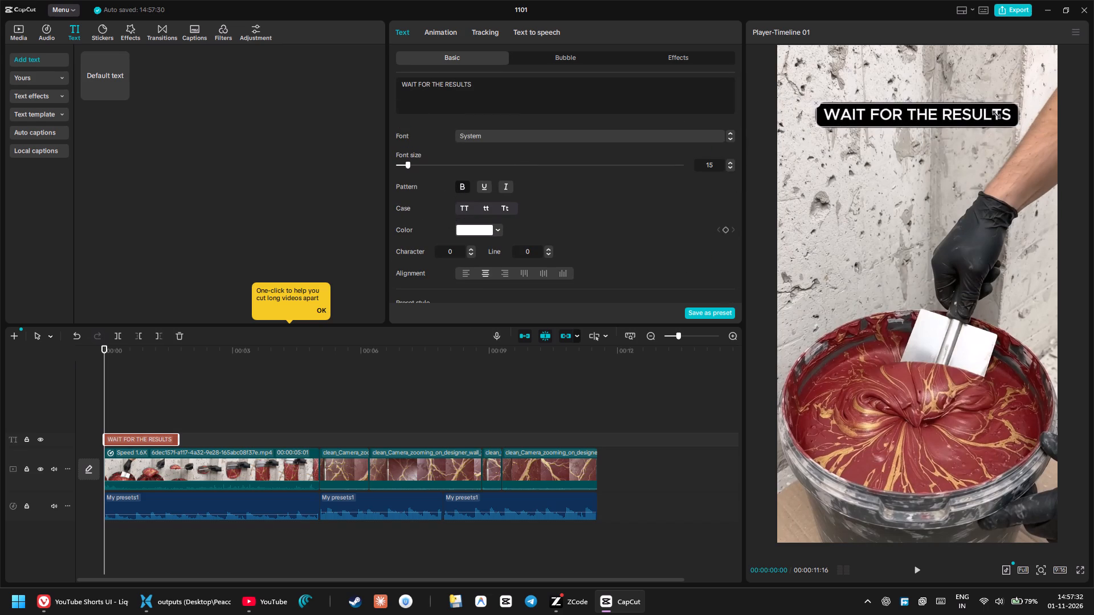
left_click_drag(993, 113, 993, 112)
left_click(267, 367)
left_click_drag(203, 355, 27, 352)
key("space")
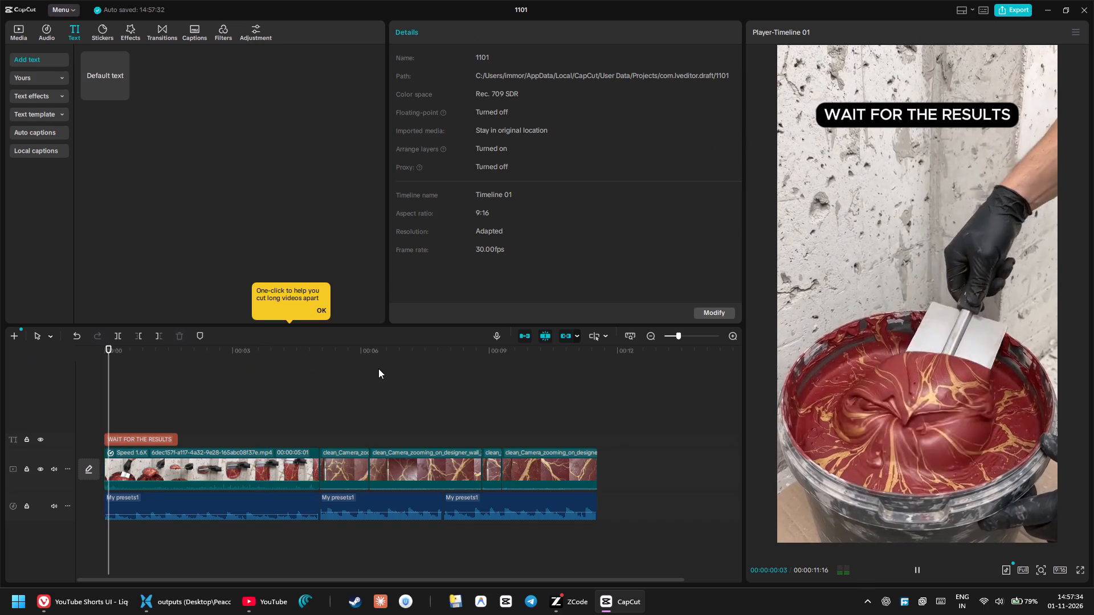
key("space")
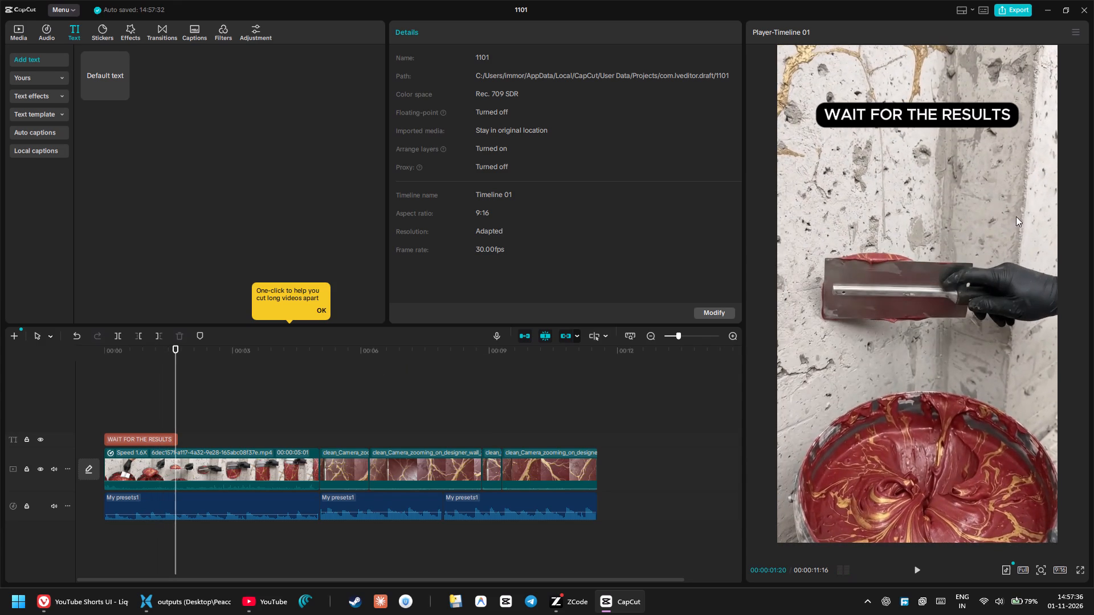
Enlarge the title to nearly the full width of the frame and play the video from the start to check it.
left_click(991, 114)
left_click_drag(1023, 132, 1060, 159)
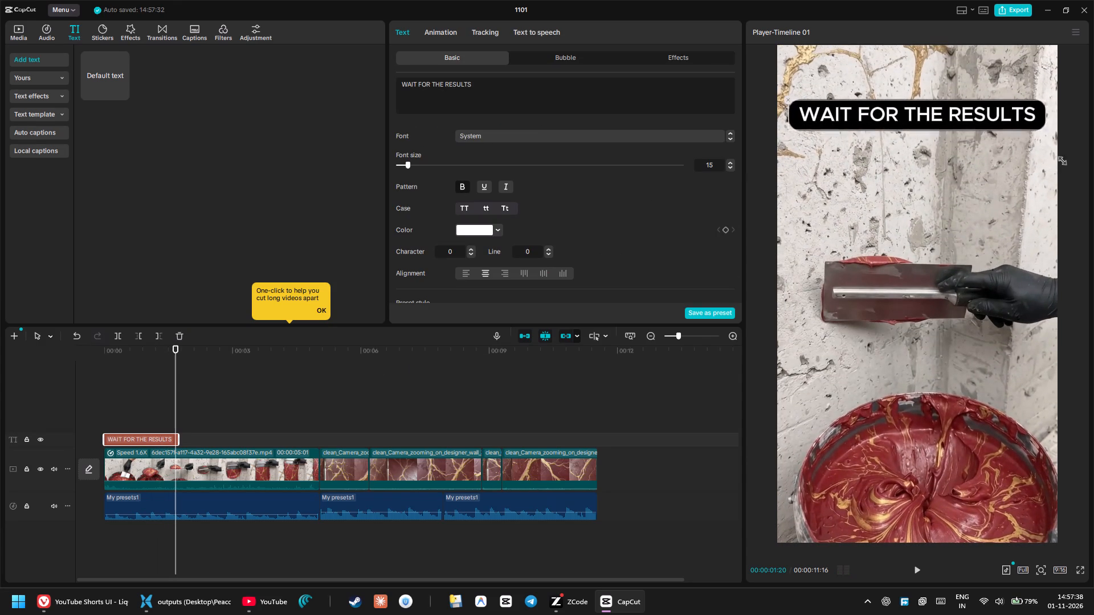
left_click_drag(1060, 159, 1062, 161)
left_click_drag(216, 404, 220, 396)
left_click_drag(192, 345, 24, 347)
key("space")
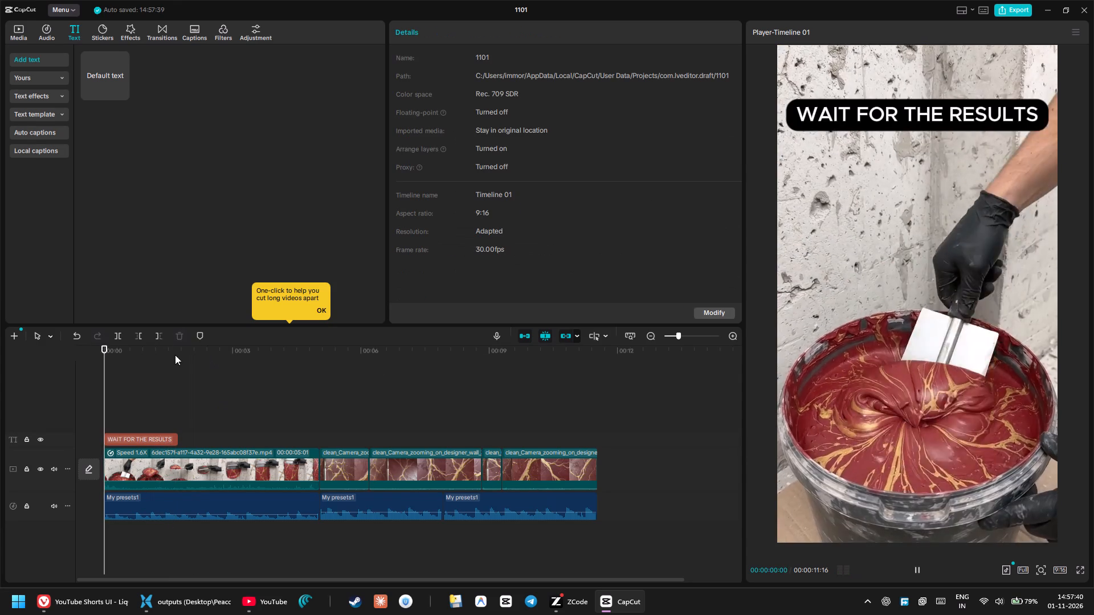
key("space")
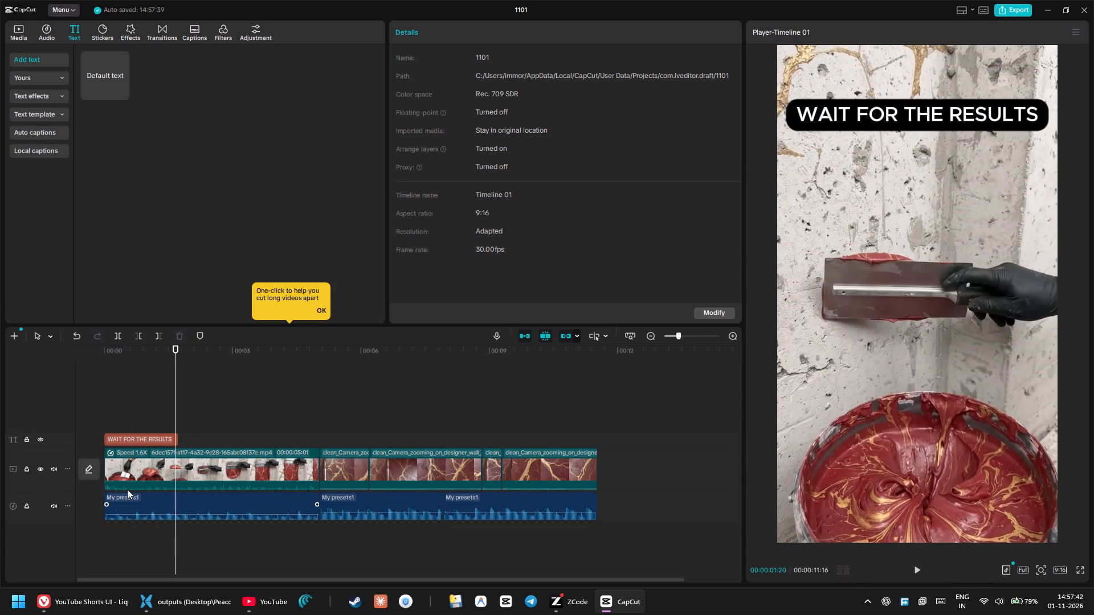
Extend the beginning of the paint bucket clip so the clip lasts 00:00:05:11.
left_click(110, 470)
left_click_drag(106, 468, 91, 464)
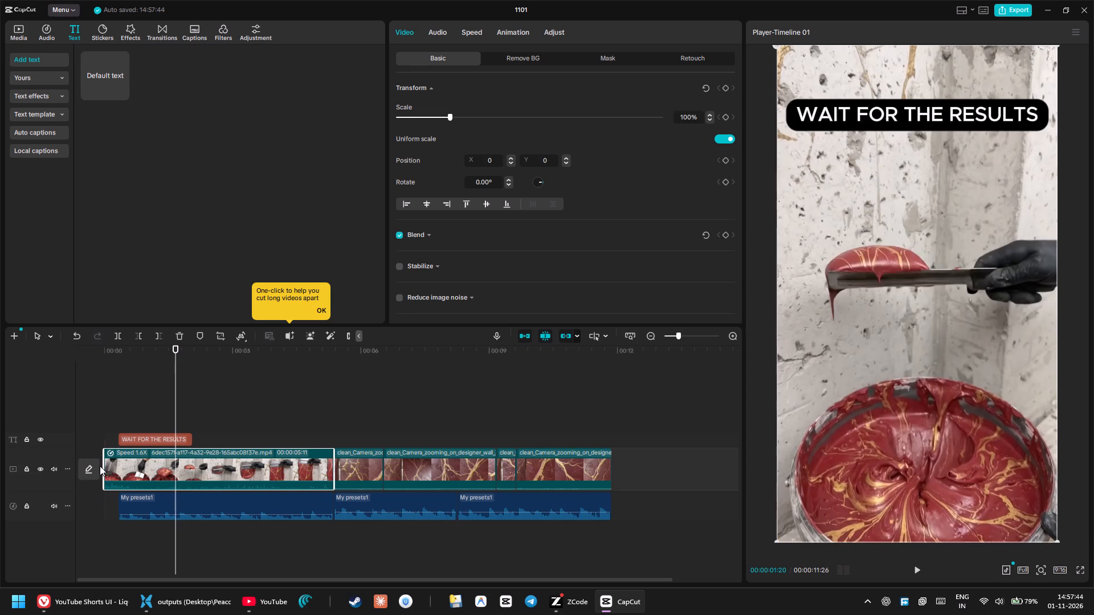
Move the first My presets1 audio segment to the start of the timeline.
left_click(130, 505)
left_click_drag(118, 510, 104, 507)
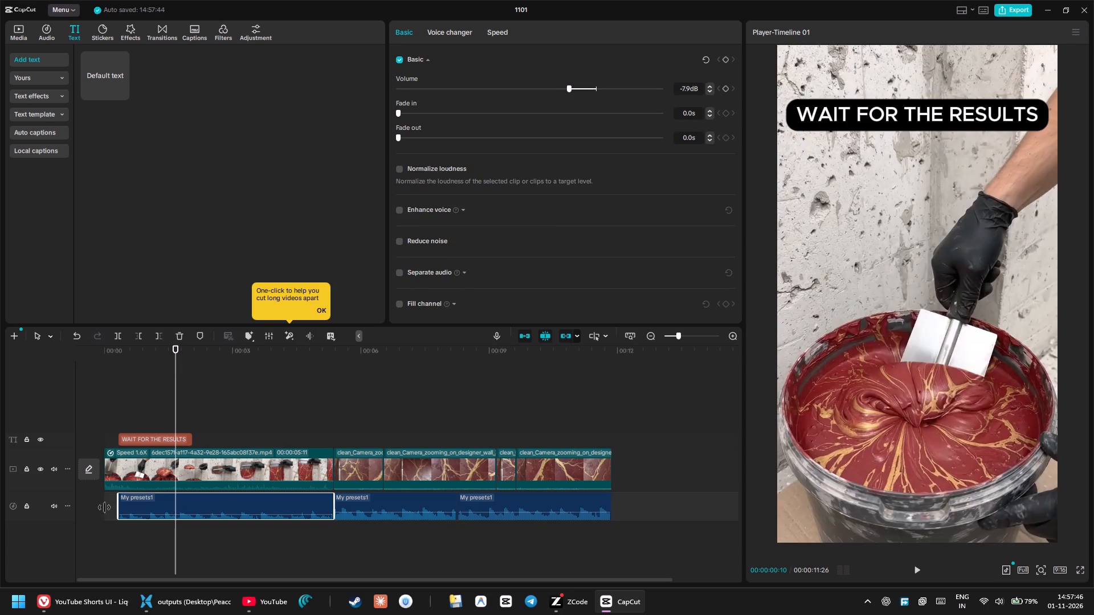
left_click_drag(104, 507, 104, 507)
left_click_drag(136, 506, 122, 503)
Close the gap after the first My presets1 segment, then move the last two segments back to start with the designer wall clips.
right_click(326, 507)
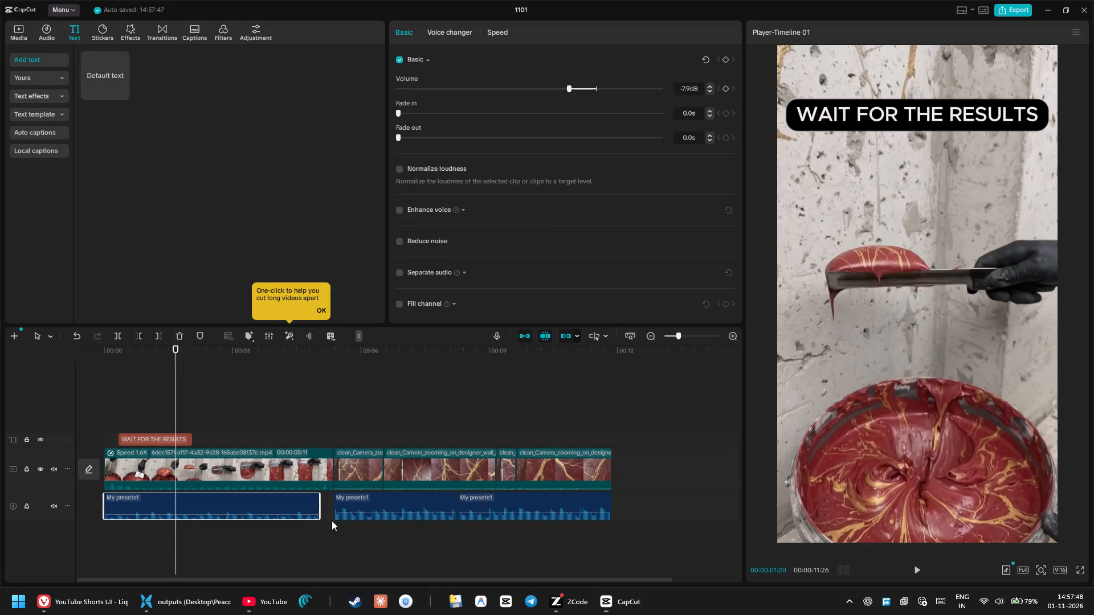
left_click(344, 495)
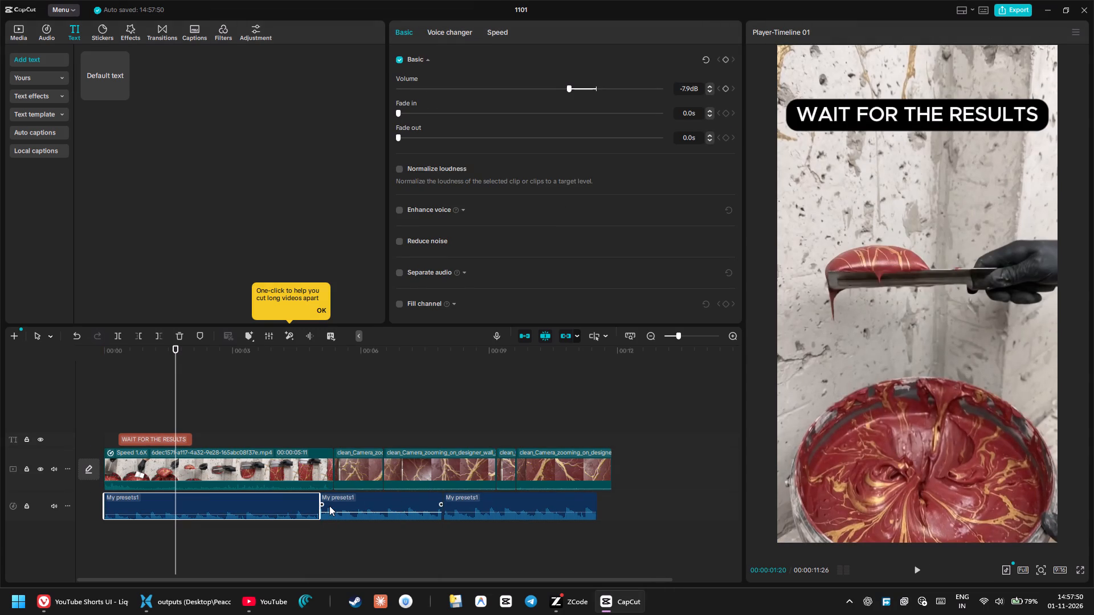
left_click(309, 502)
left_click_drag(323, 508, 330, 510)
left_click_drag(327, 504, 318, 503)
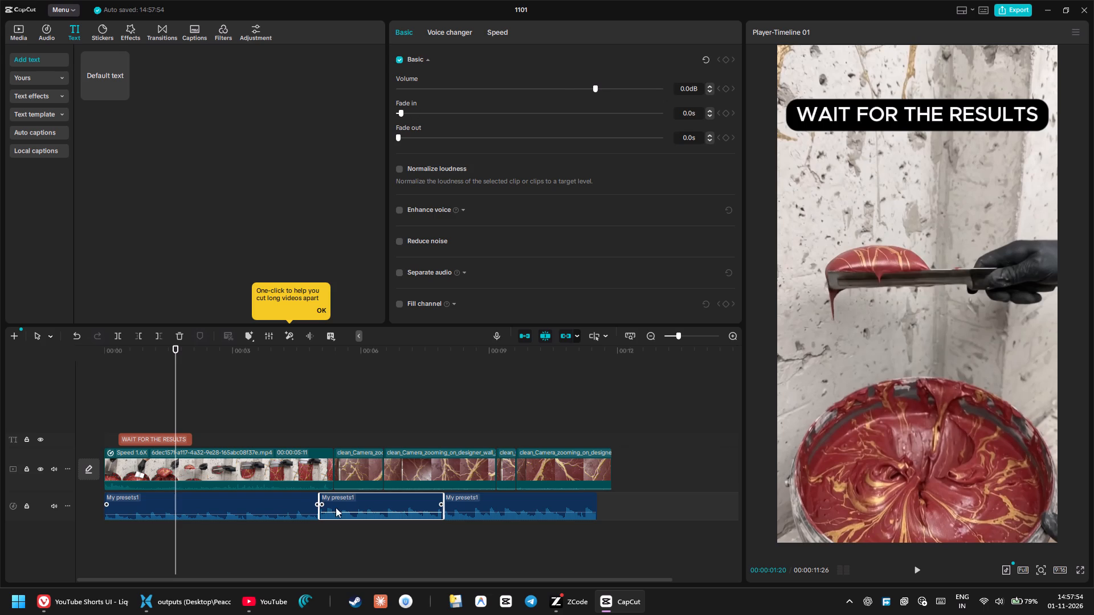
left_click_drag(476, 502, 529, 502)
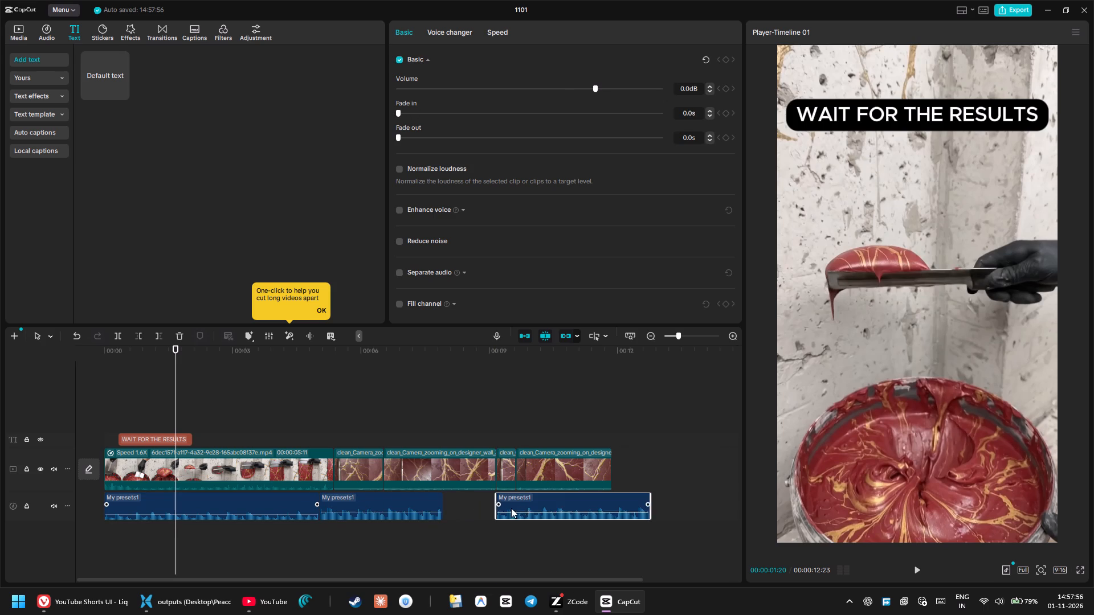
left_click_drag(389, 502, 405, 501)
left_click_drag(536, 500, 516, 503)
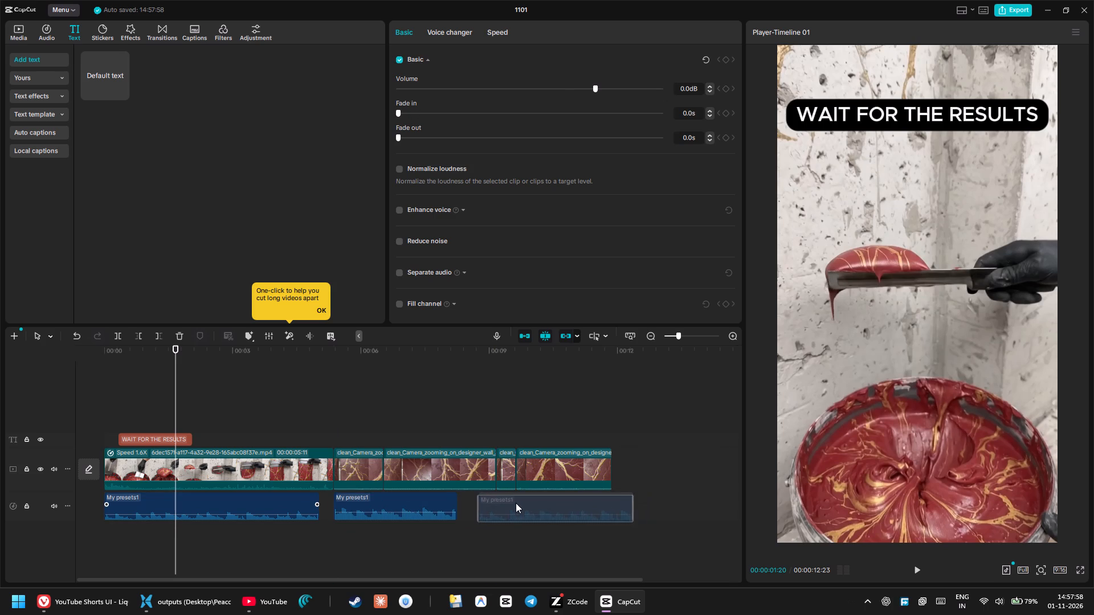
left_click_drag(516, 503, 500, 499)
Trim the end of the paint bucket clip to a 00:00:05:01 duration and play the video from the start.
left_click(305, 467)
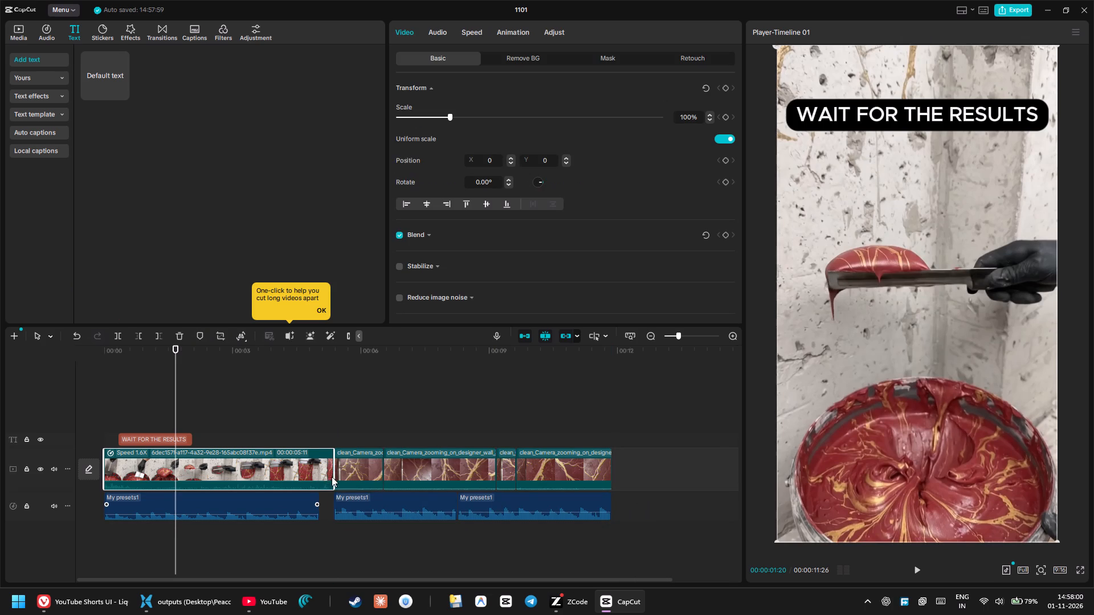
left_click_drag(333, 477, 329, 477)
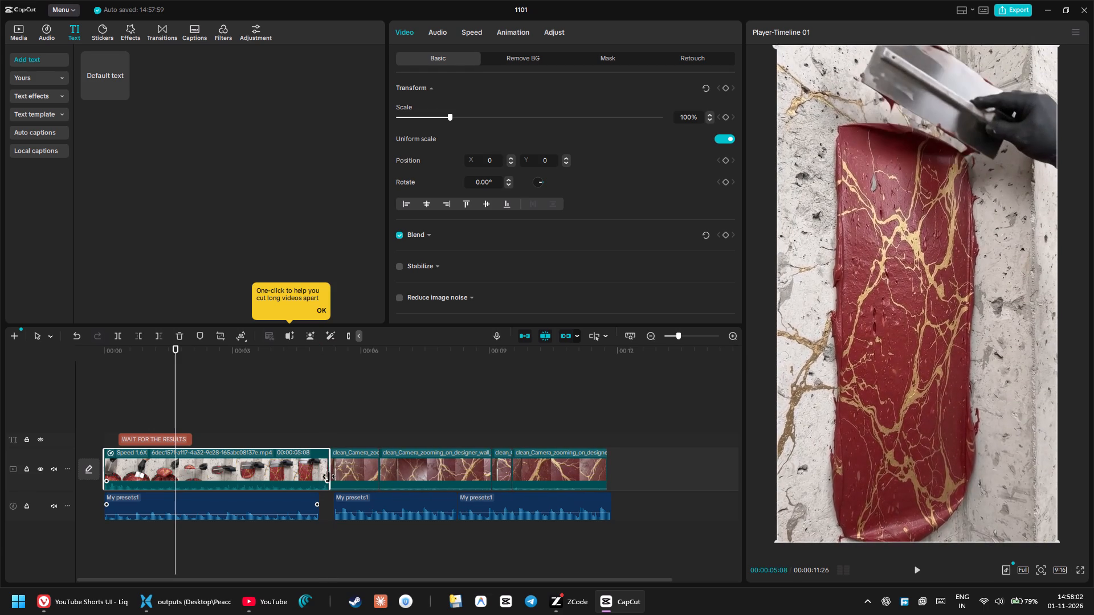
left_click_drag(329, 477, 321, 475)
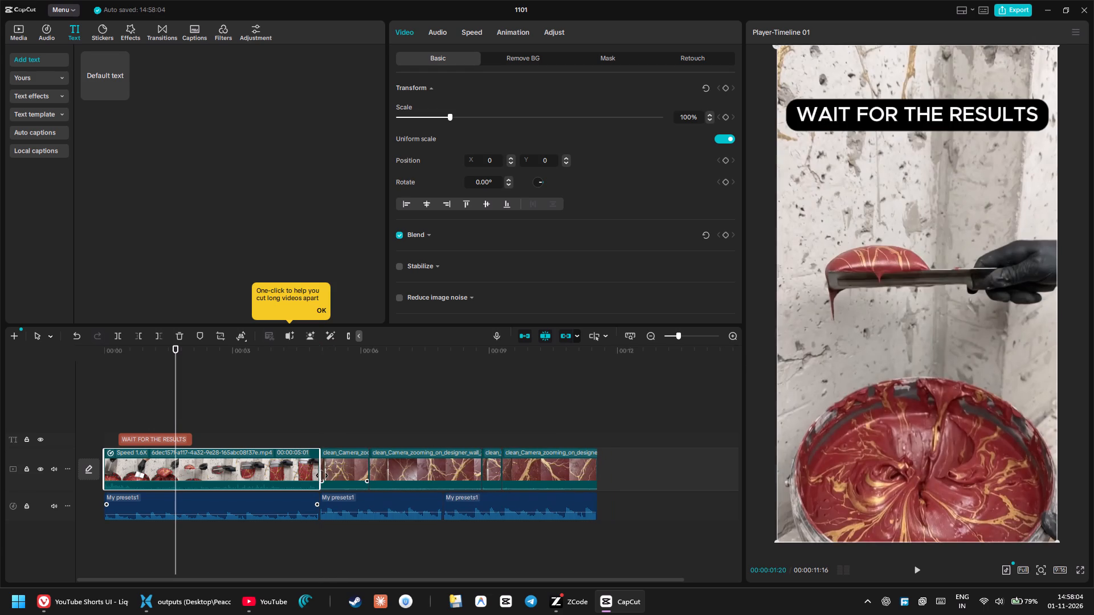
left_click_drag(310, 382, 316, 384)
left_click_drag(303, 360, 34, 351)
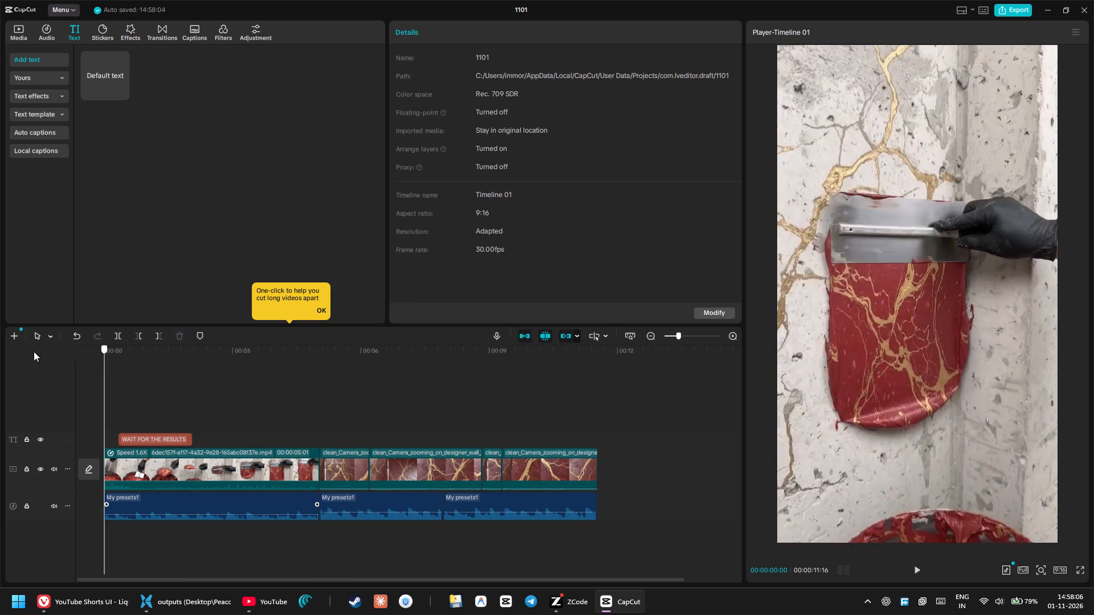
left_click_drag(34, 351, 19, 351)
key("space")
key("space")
Move the WAIT FOR THE RESULTS title to the start of the timeline and play the video from the start.
left_click_drag(137, 435, 117, 433)
left_click_drag(110, 354, 79, 344)
key("space")
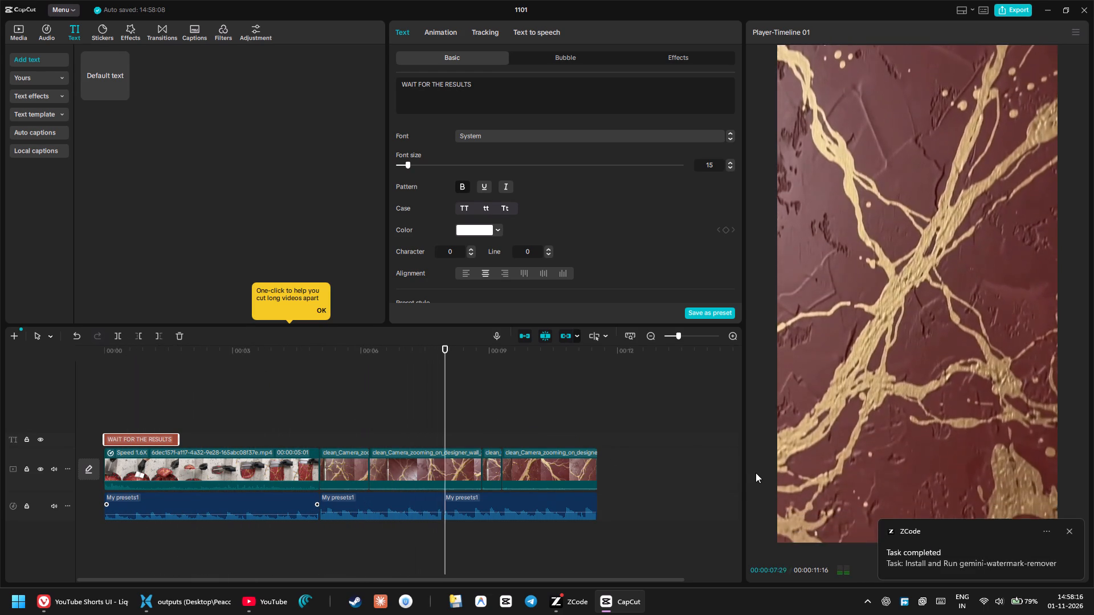
Extend the end of the paint bucket clip to a 00:00:05:10 duration, replaying the cut into the designer wall segments to check it.
left_click(290, 468)
left_click(320, 471)
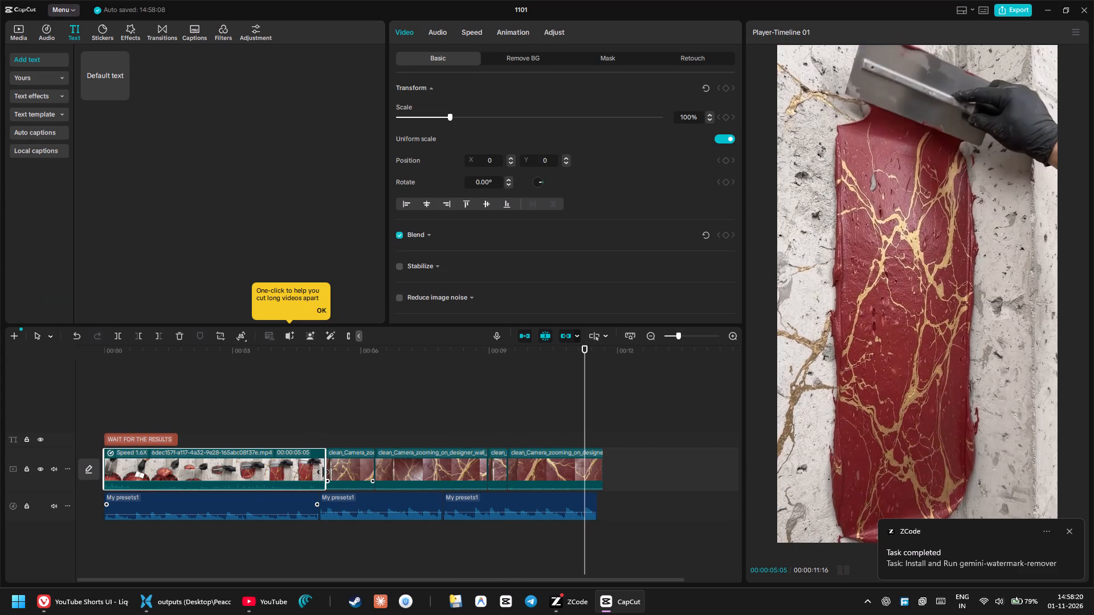
left_click(305, 427)
key("space")
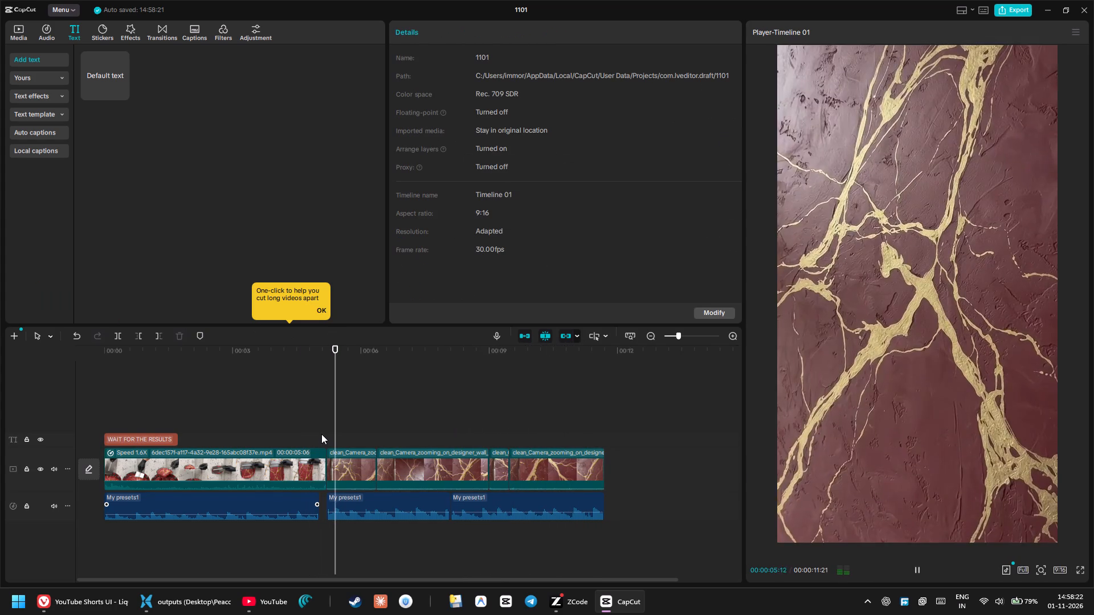
left_click(308, 429)
key("space")
key("space")
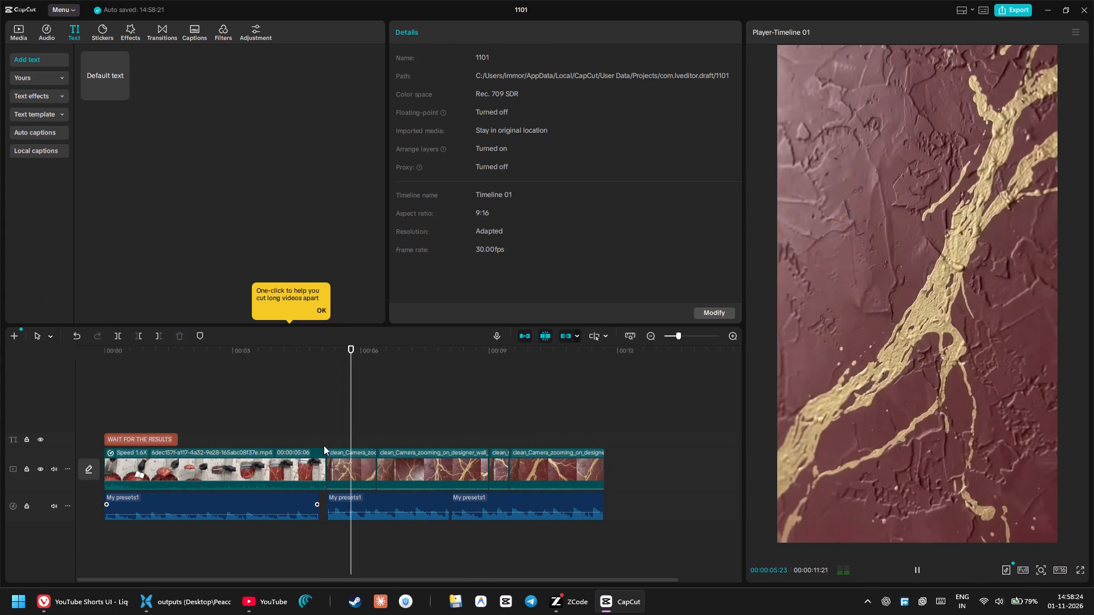
left_click(321, 466)
left_click_drag(326, 469, 331, 470)
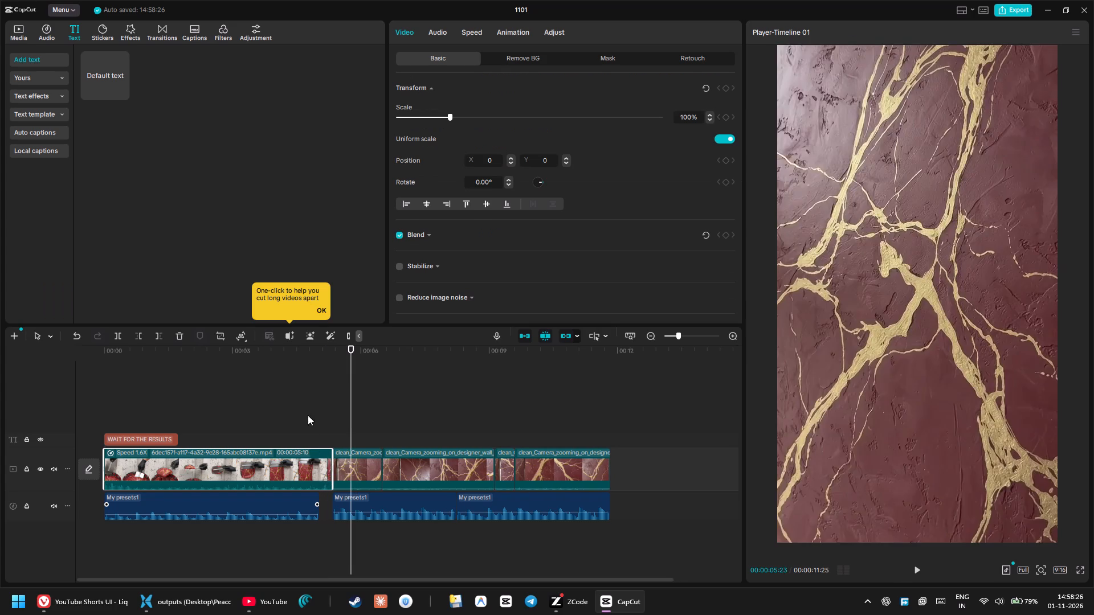
left_click(306, 396)
key("space")
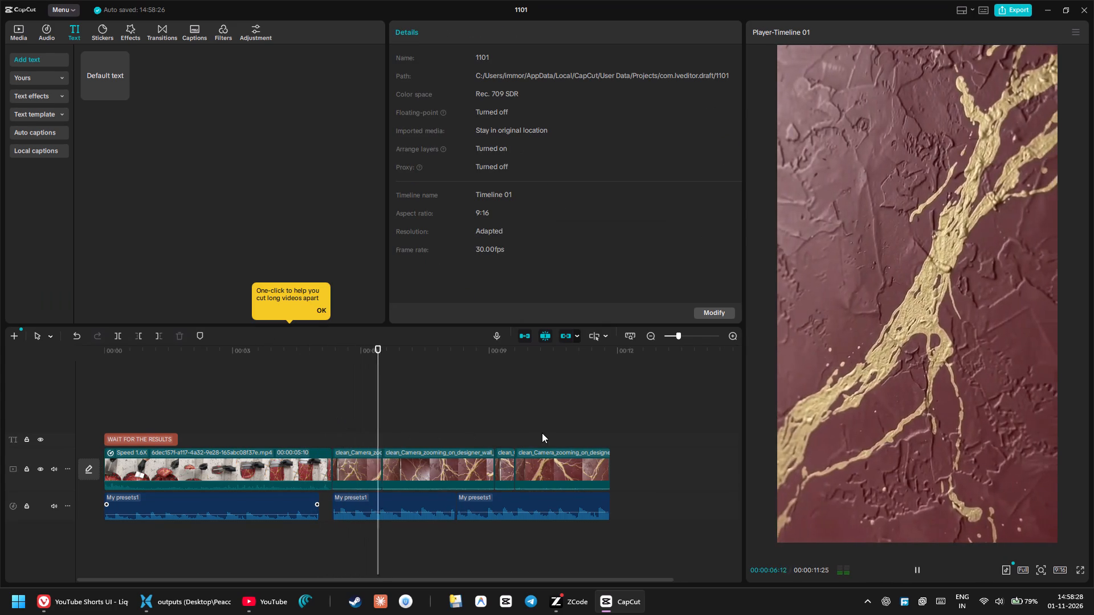
Export the project as the video 1101 in 4K, H.264 mp4 at 30fps.
left_click(1013, 8)
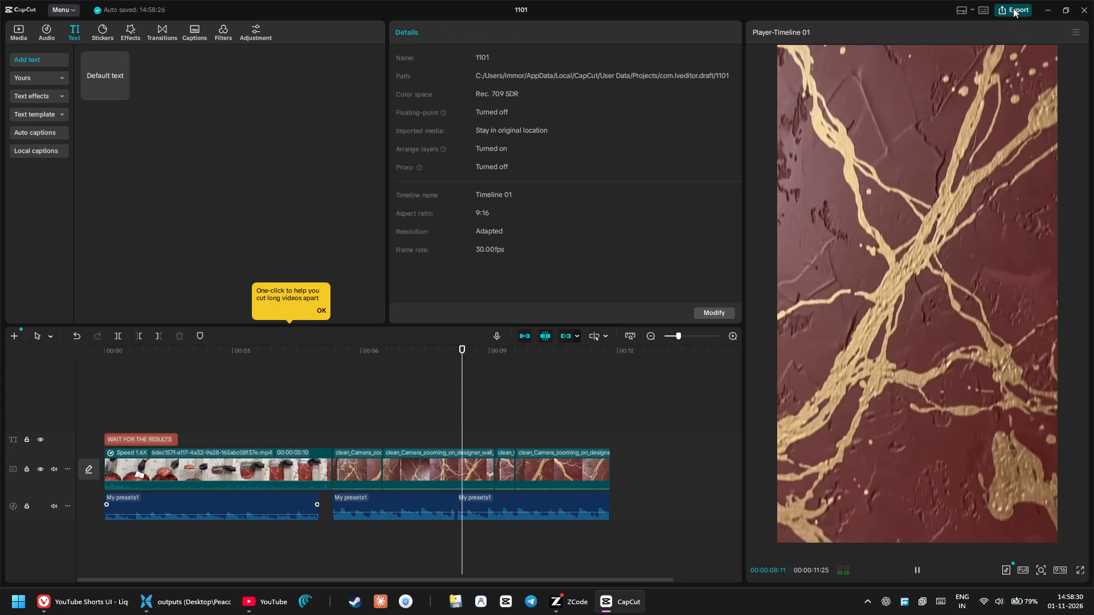
left_click(684, 463)
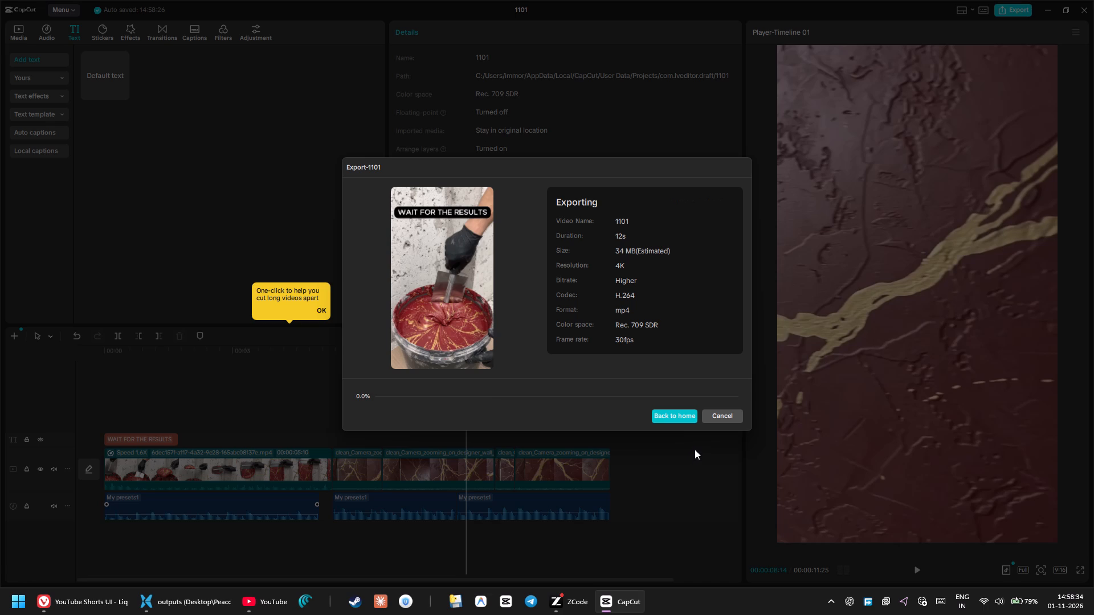
Switch to Vivaldi, bring up the YouTube Studio Channel content page, close the Downloads panel, and return to CapCut.
left_click(119, 598)
left_click(125, 0)
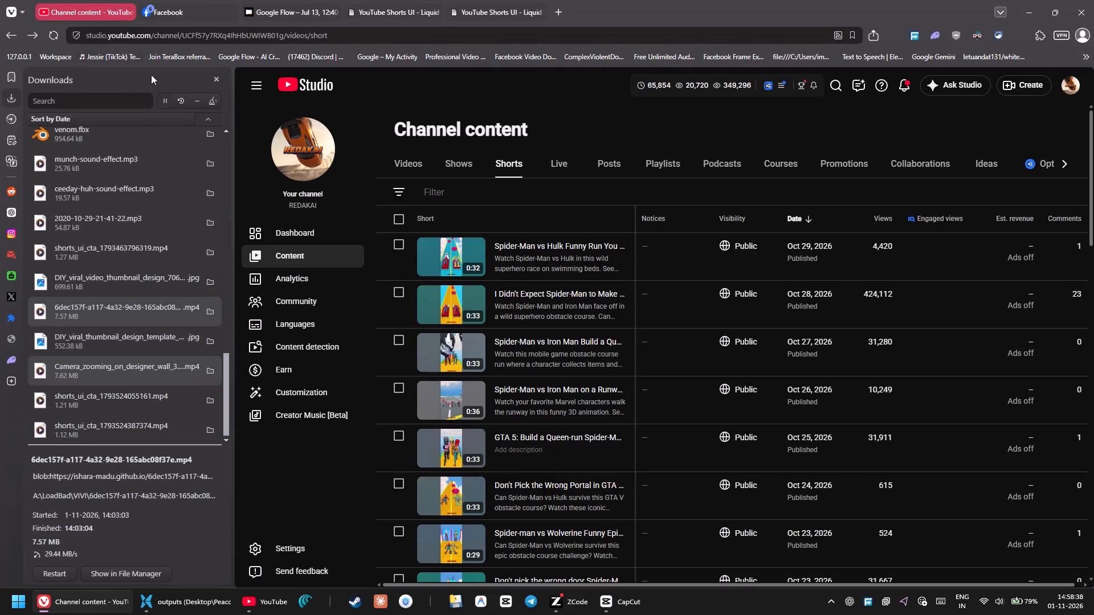
left_click(217, 75)
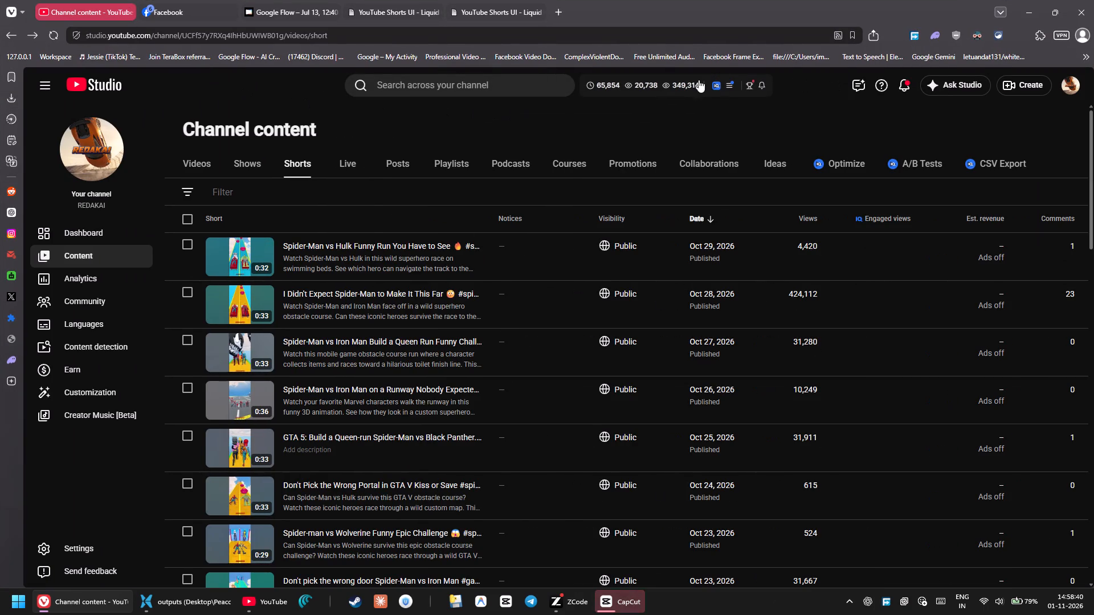
left_click(1030, 10)
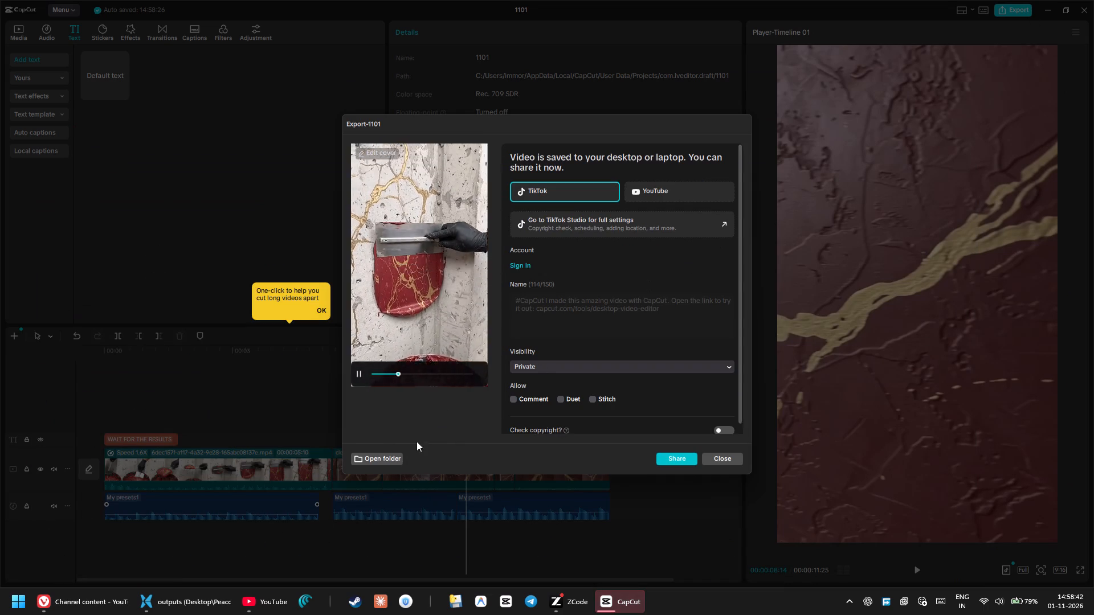
Open the folder containing the exported video and end the CapCut task.
left_click(385, 457)
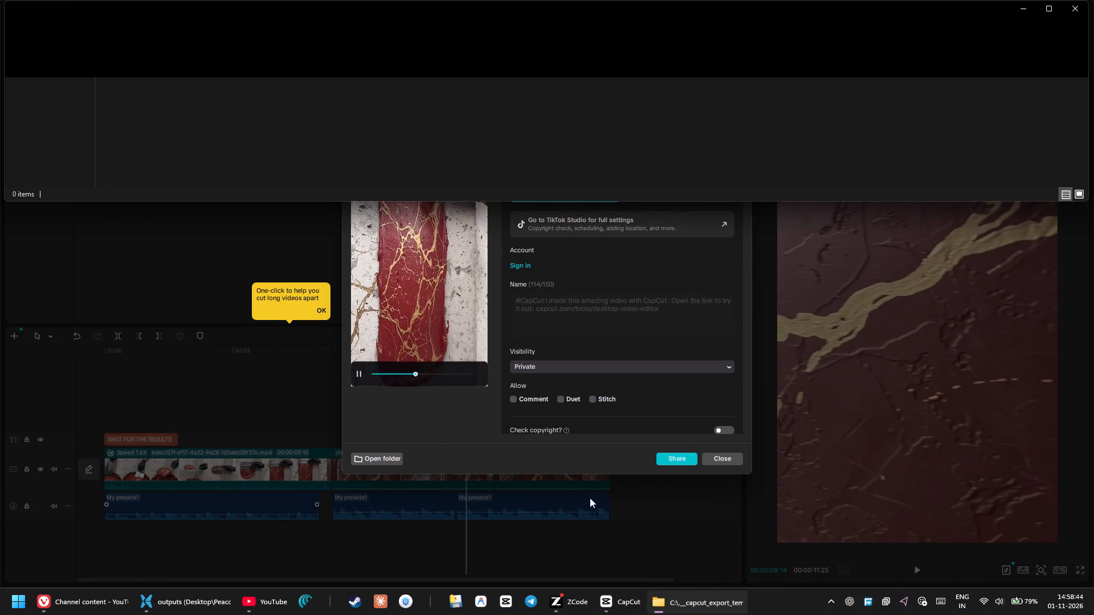
right_click(623, 606)
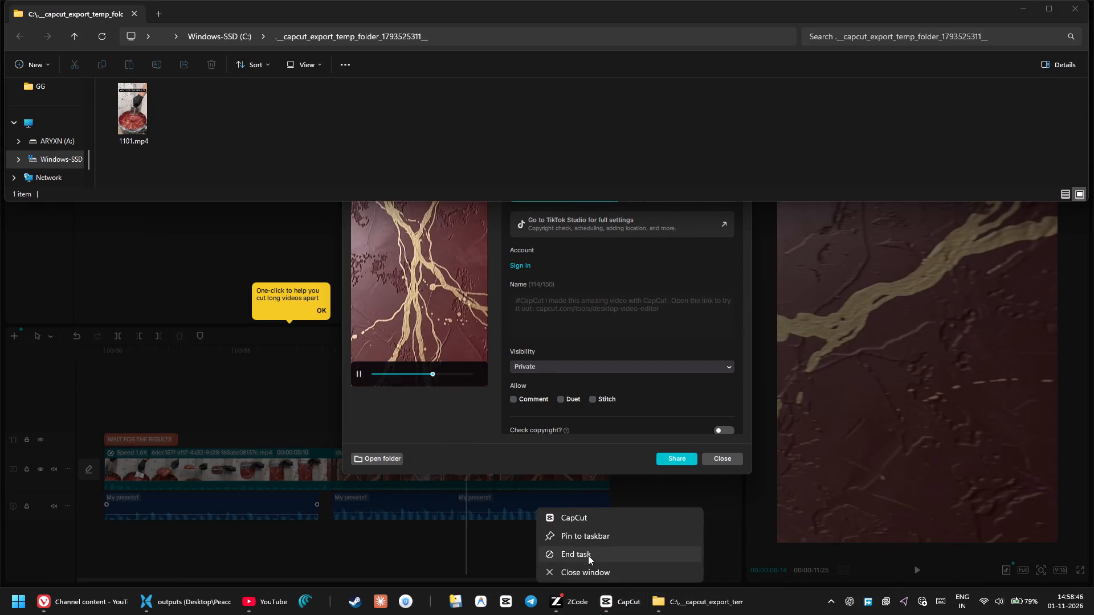